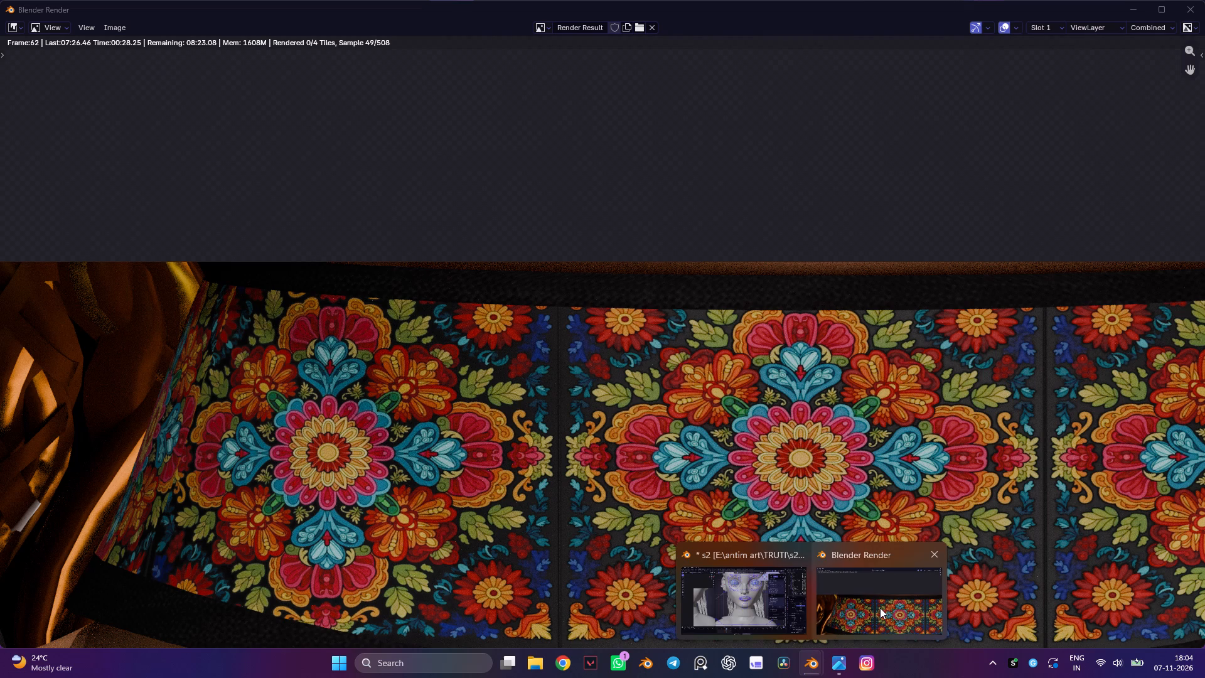
In File Explorer, open the s1 folder inside TRUTI's showcase render folder and view the frame 1.png0000.
click(880, 608)
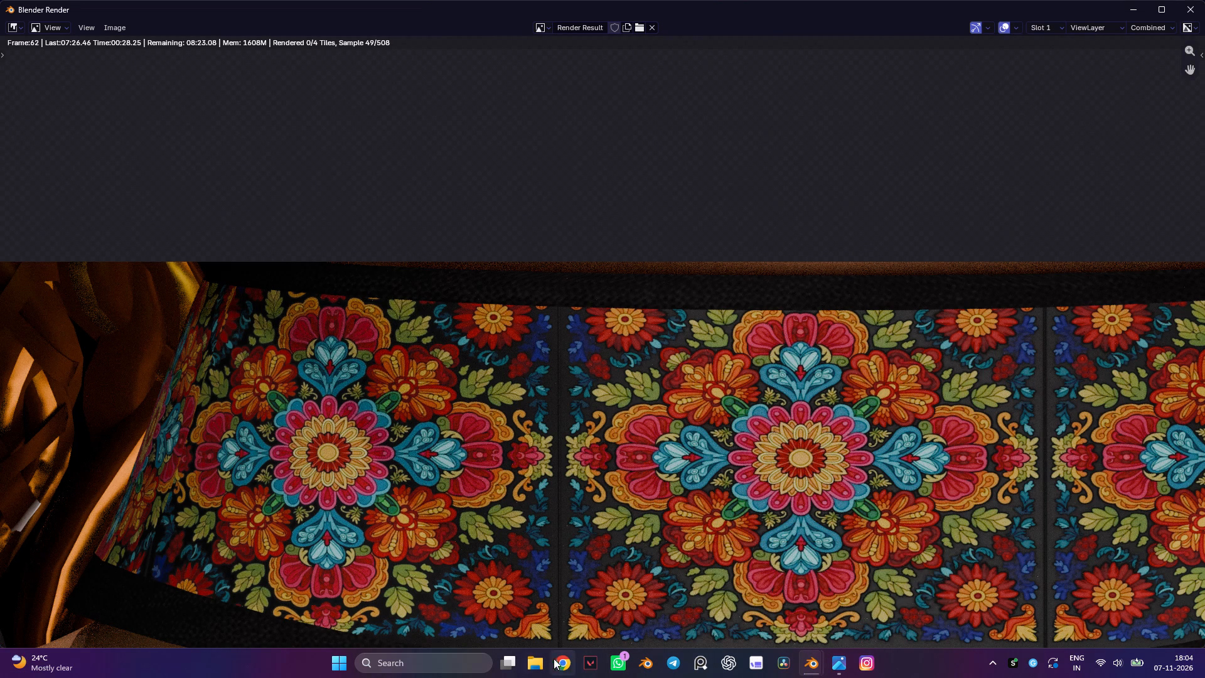
click(533, 662)
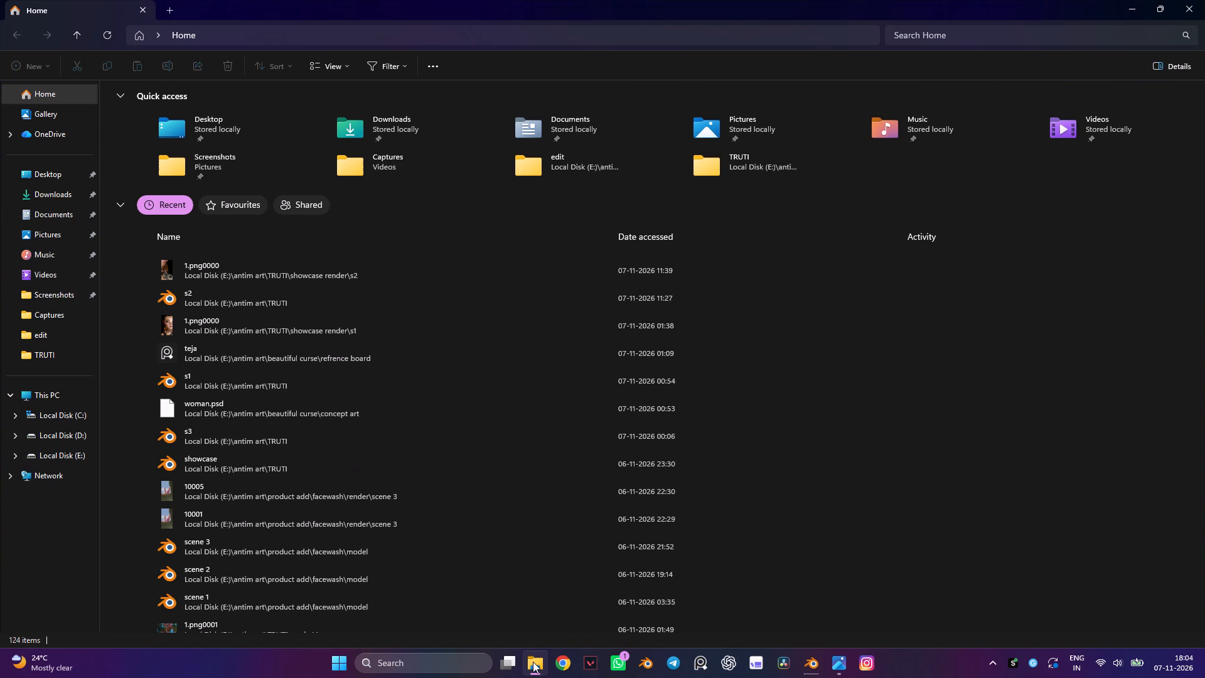
double_click(39, 355)
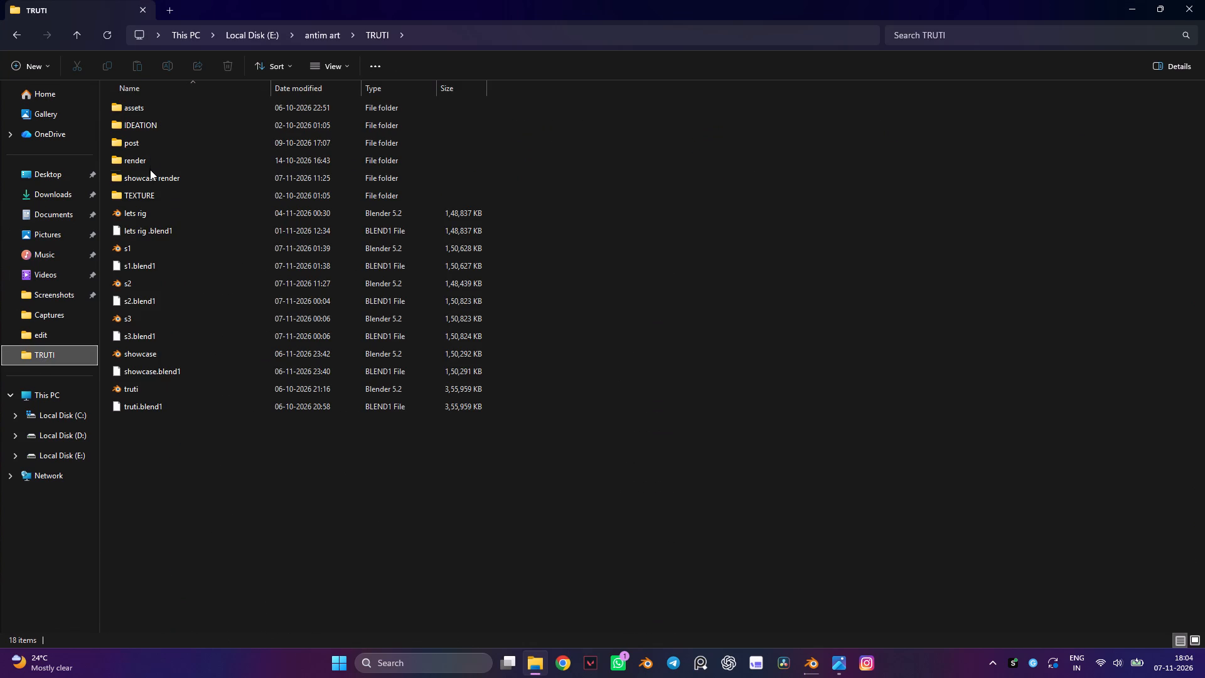
double_click(150, 174)
double_click(139, 131)
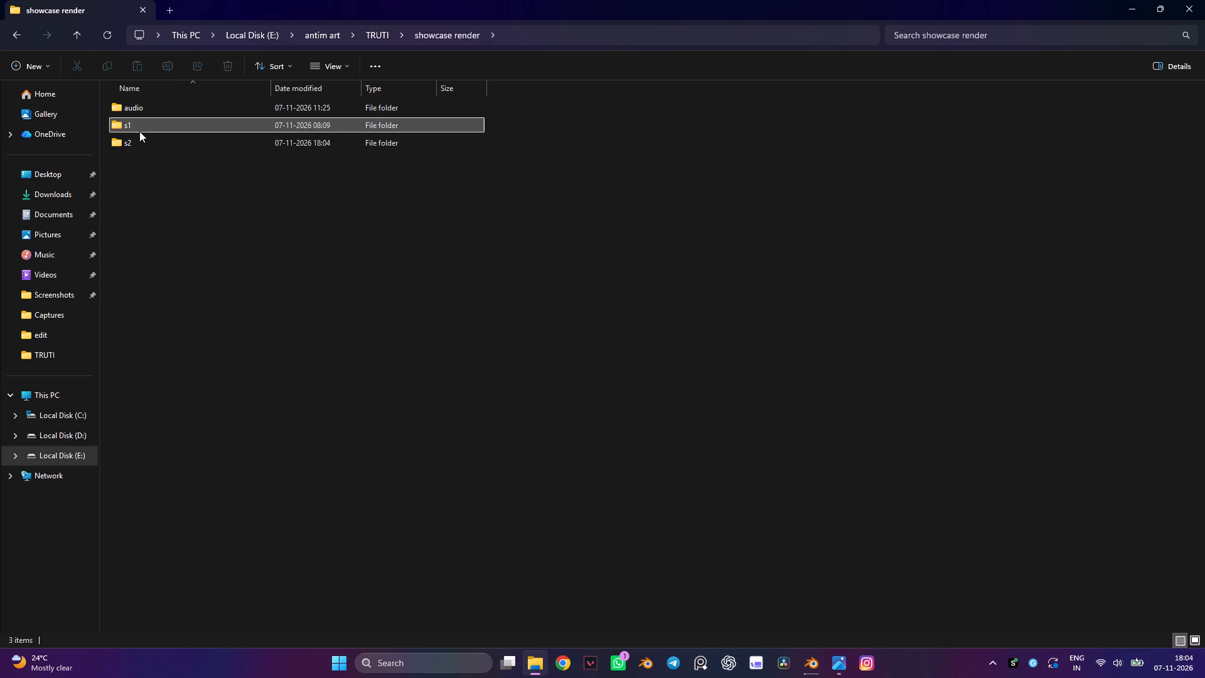
double_click(141, 122)
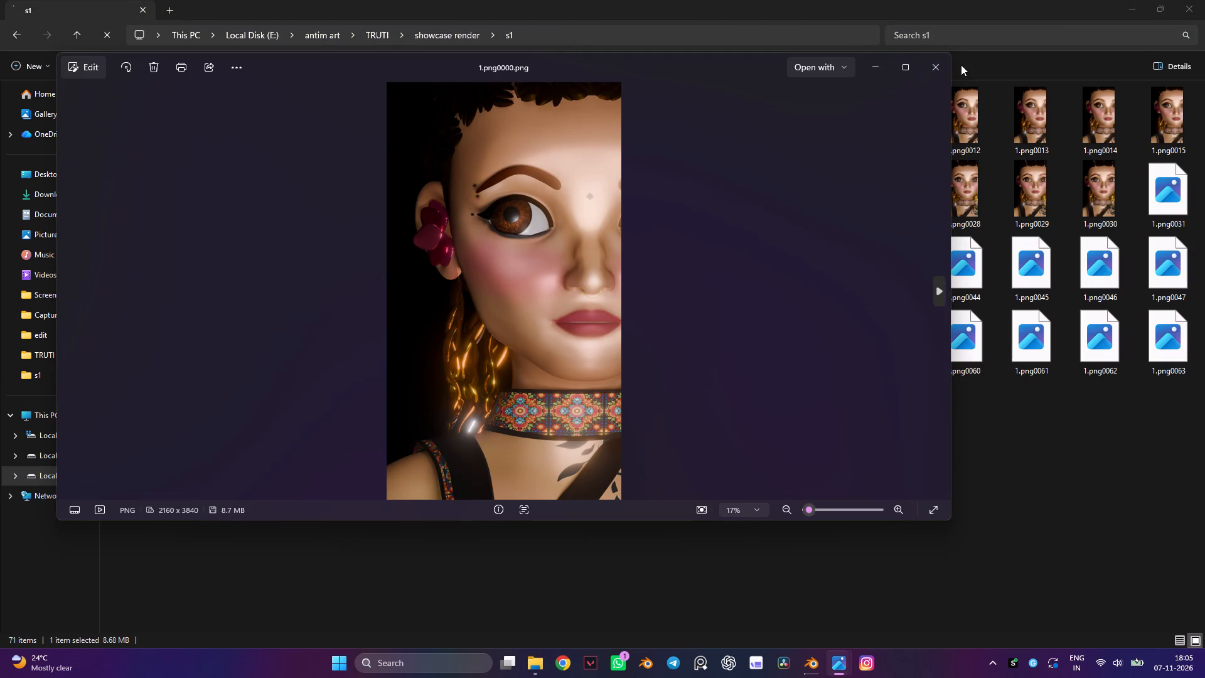
click(939, 66)
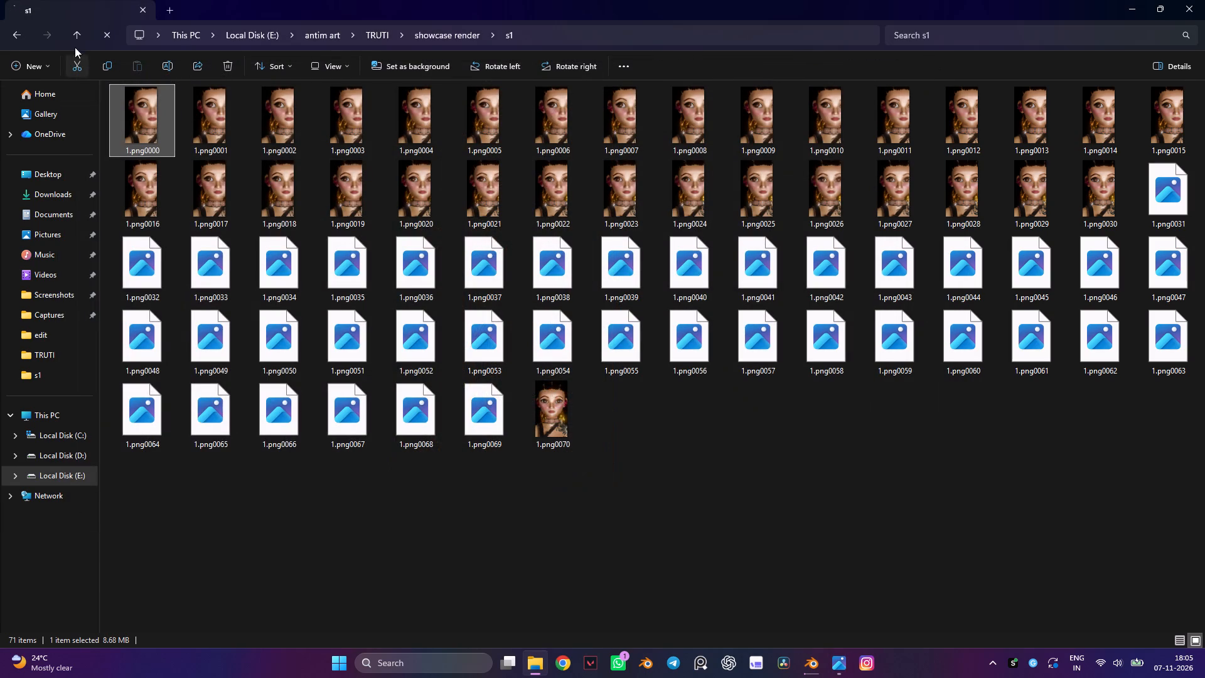
Review the earlier renders in TRUTI's render folder: image g, frame 1.png0002 in subfolder 1, and image 3.
click(75, 40)
click(75, 40)
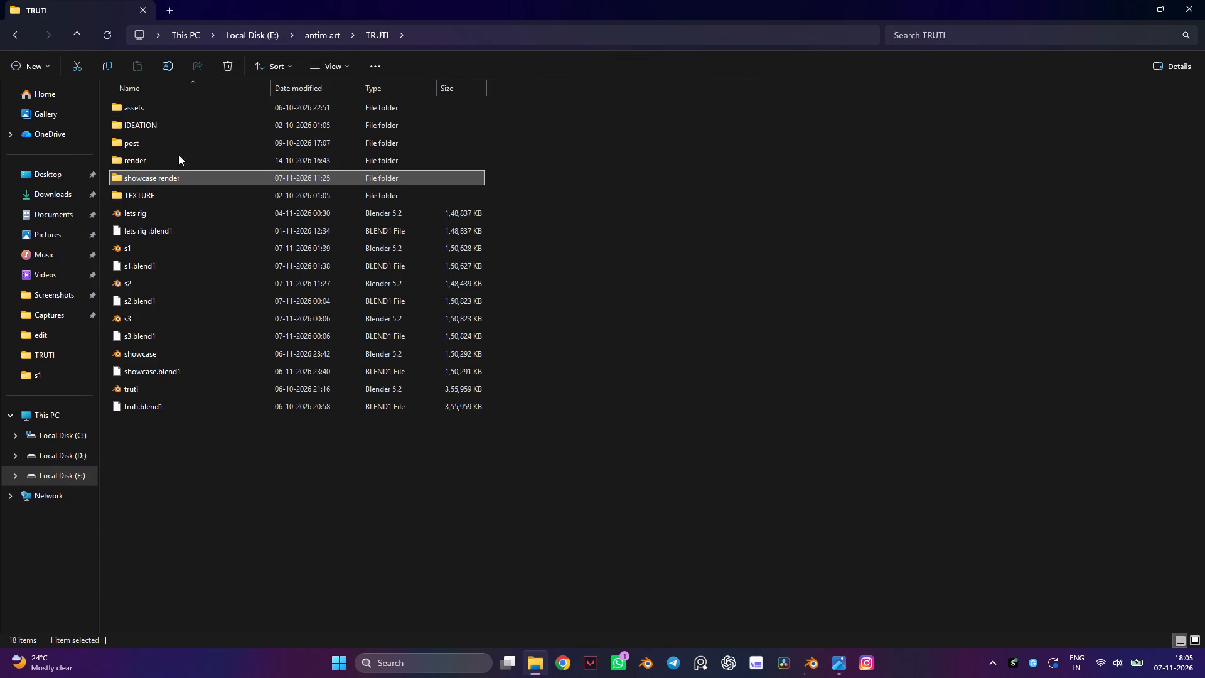
double_click(137, 158)
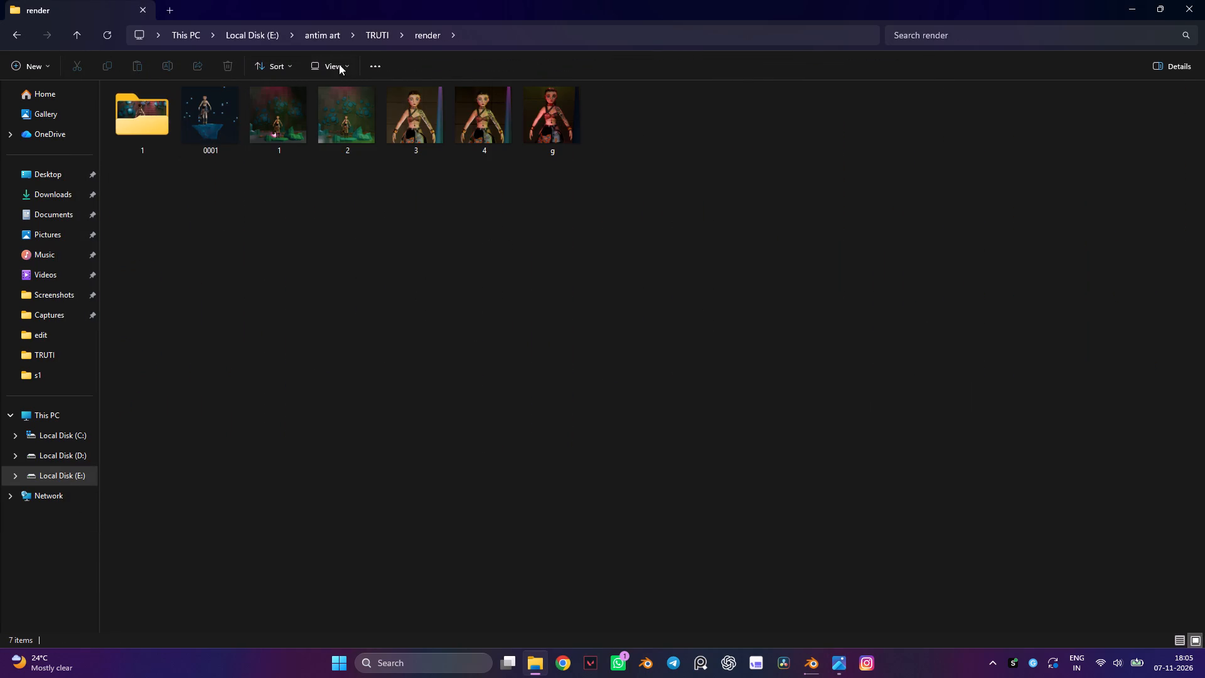
double_click(555, 111)
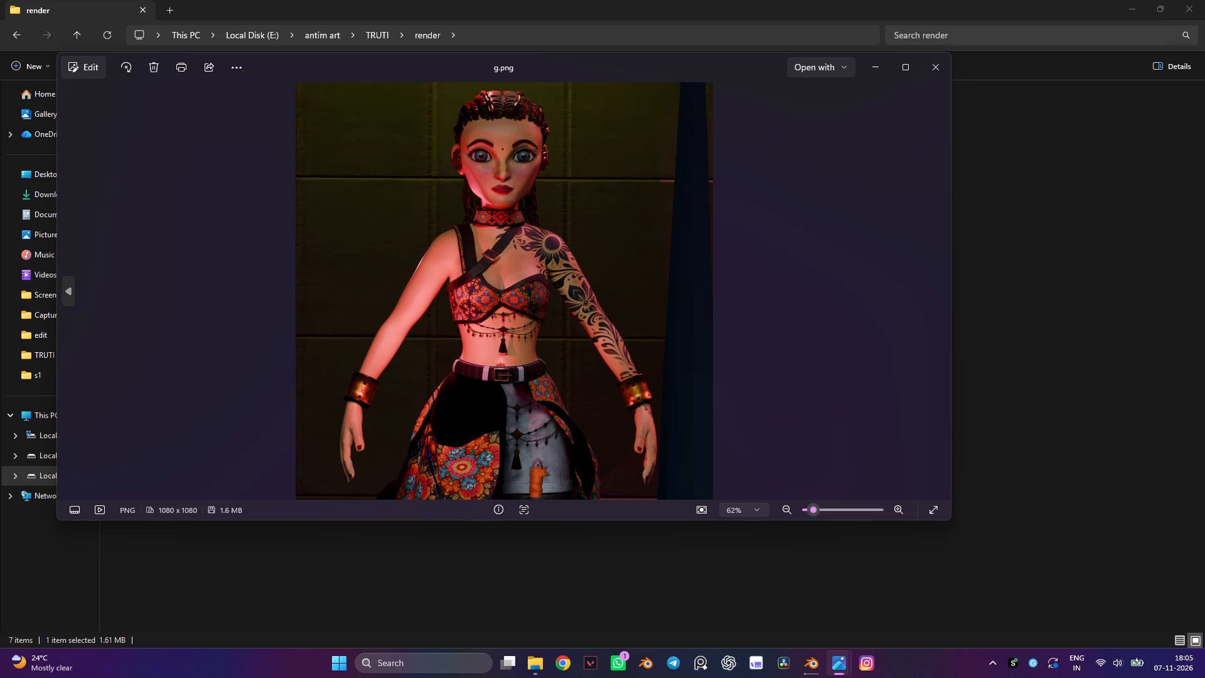
click(934, 67)
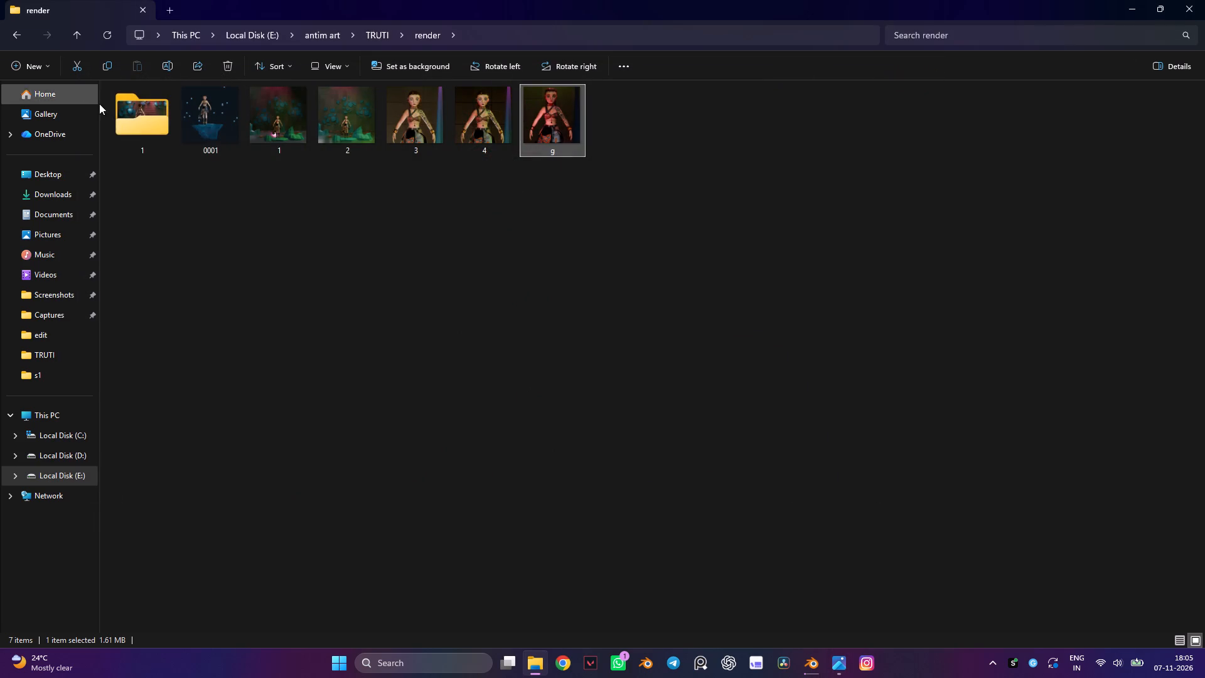
double_click(145, 108)
double_click(218, 119)
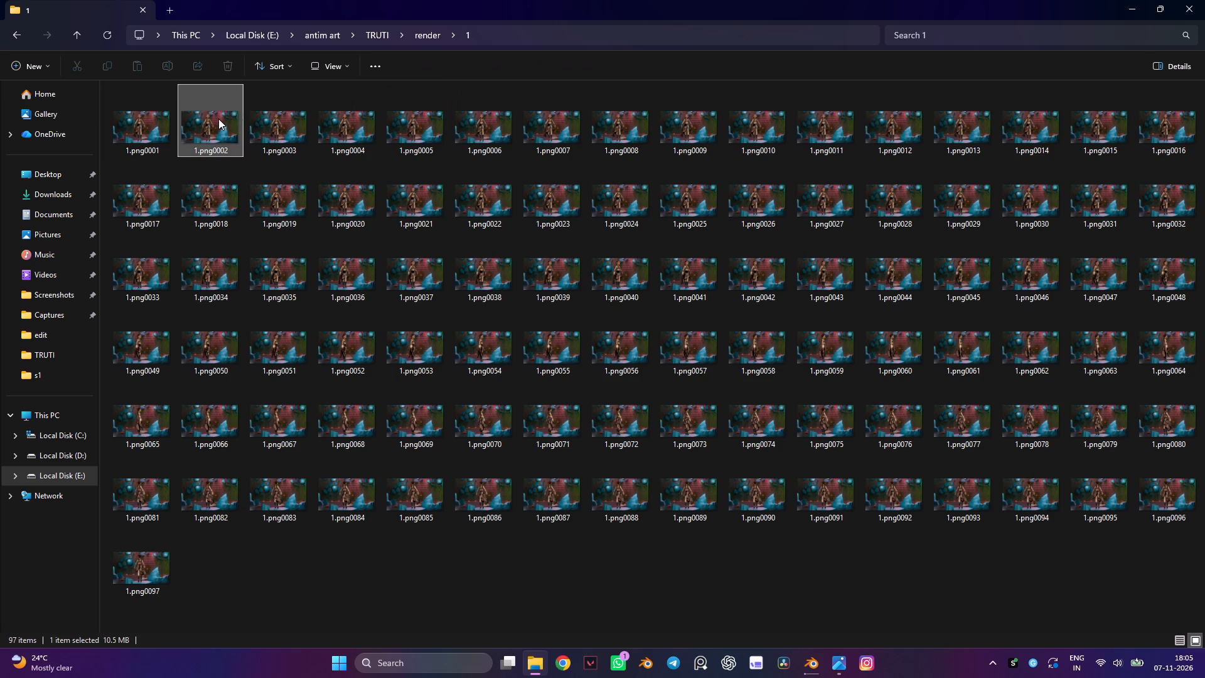
ctrl+scroll(471, 164, up, 11)
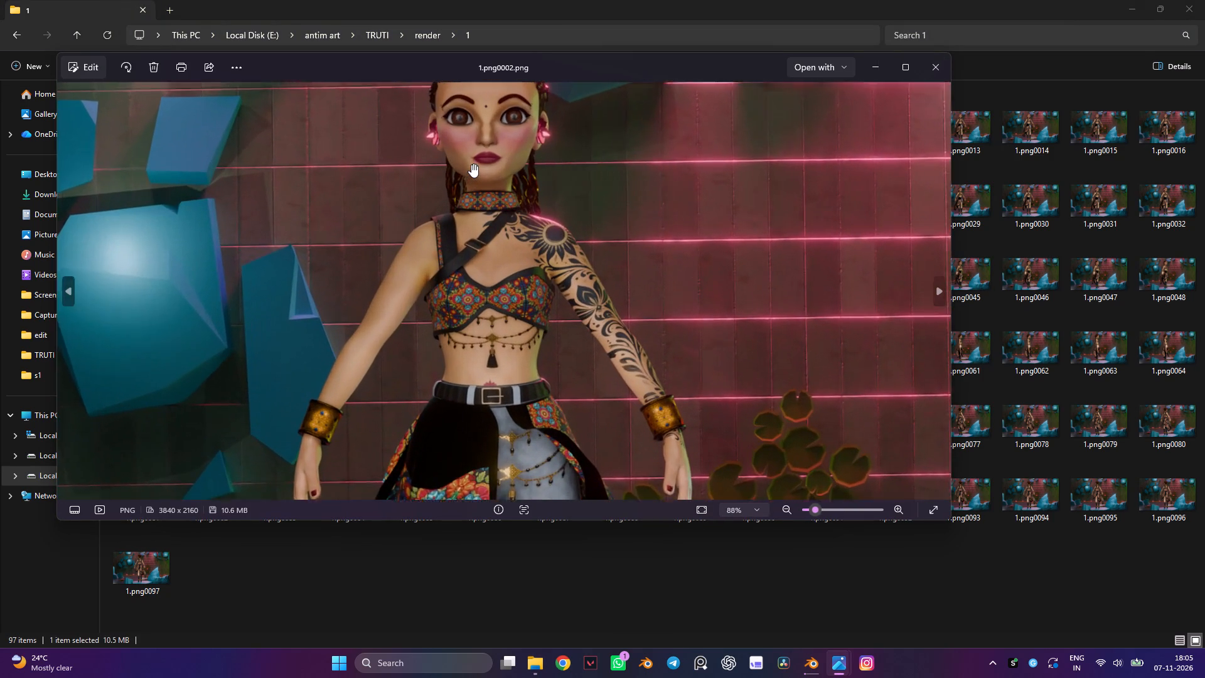
click(941, 67)
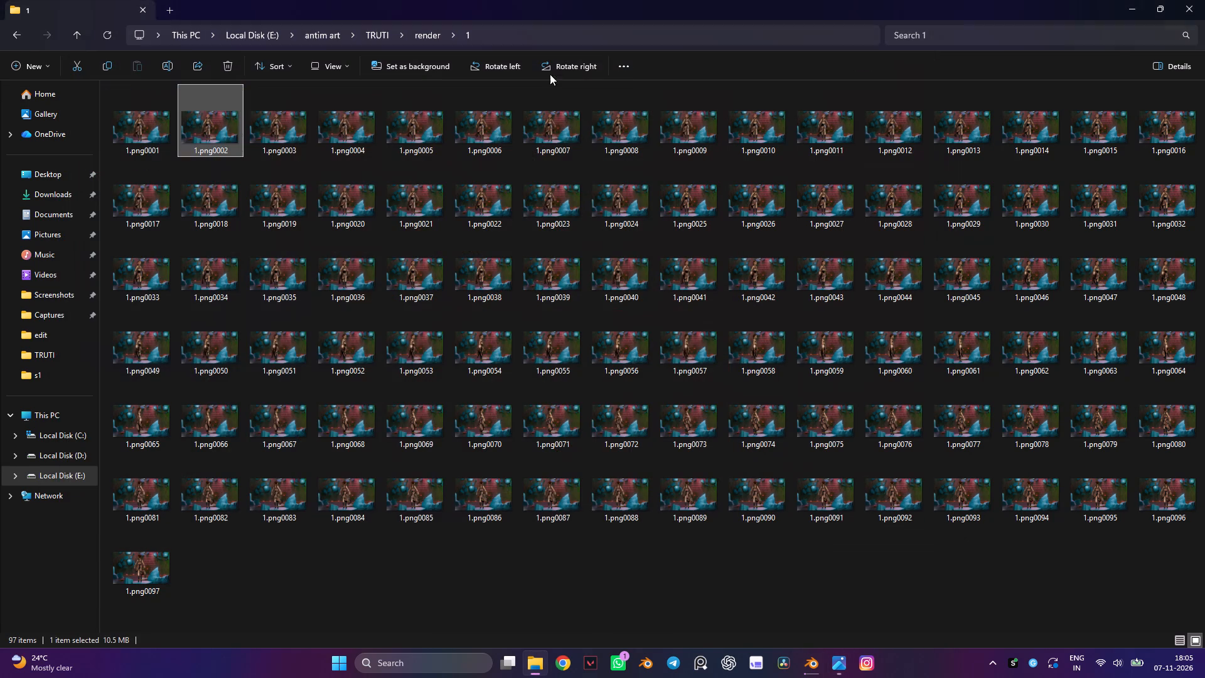
click(71, 40)
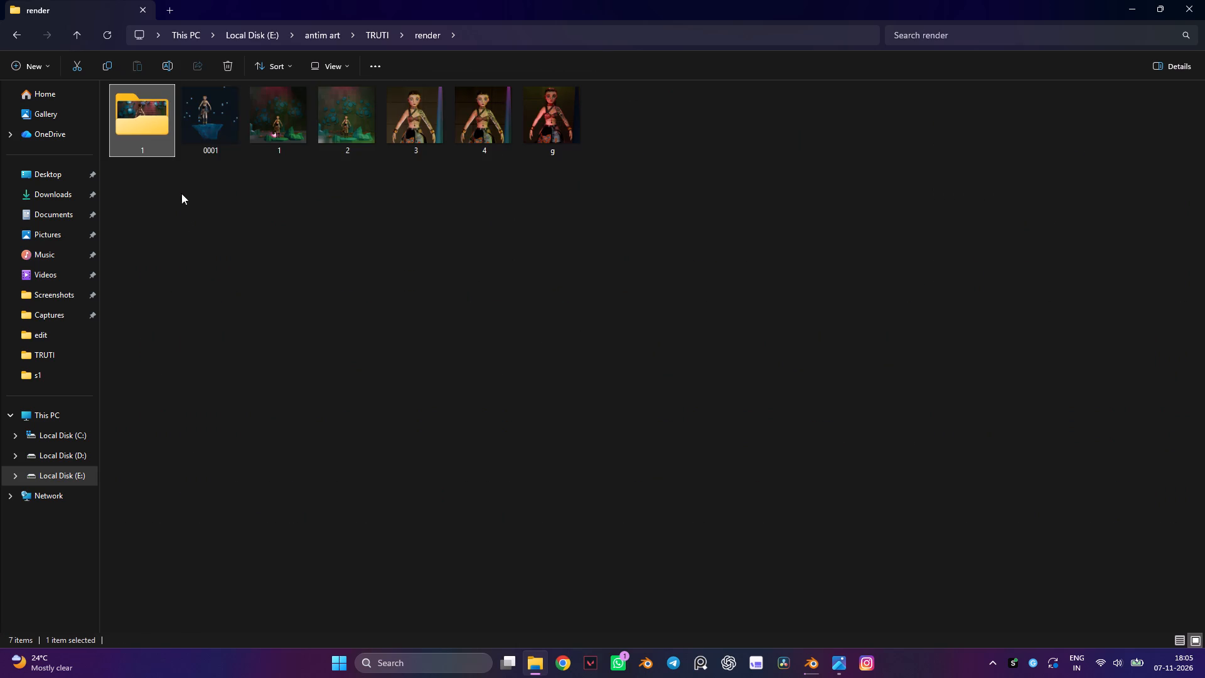
double_click(408, 121)
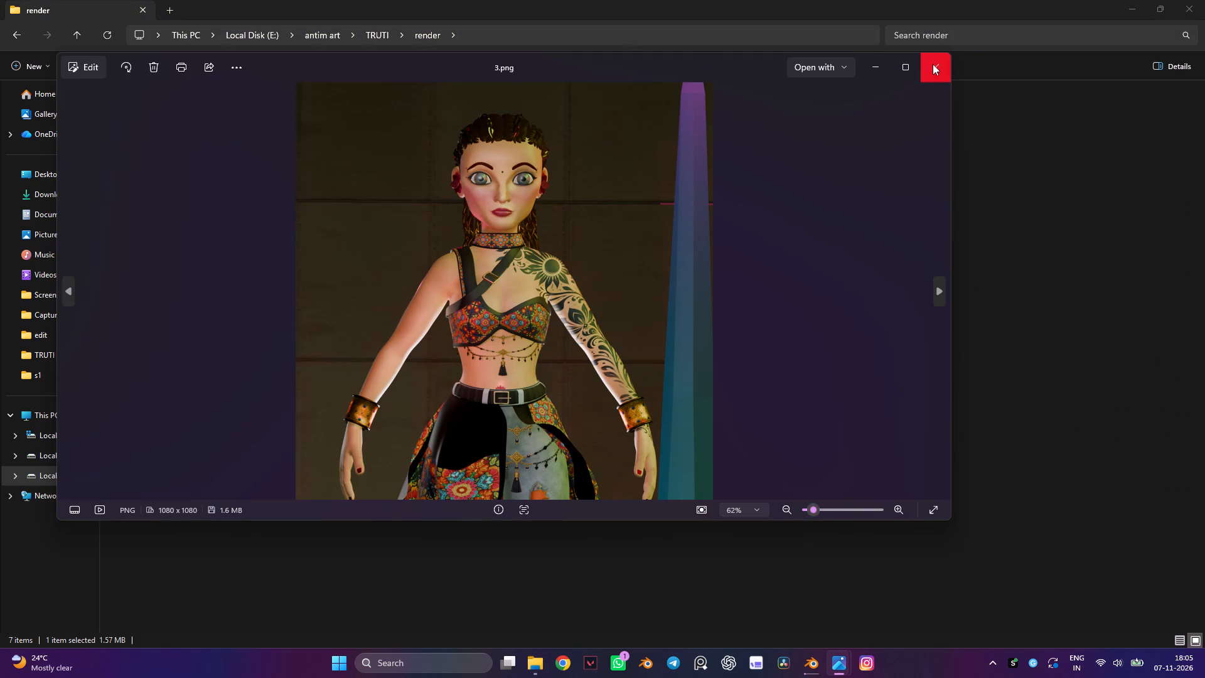
click(934, 67)
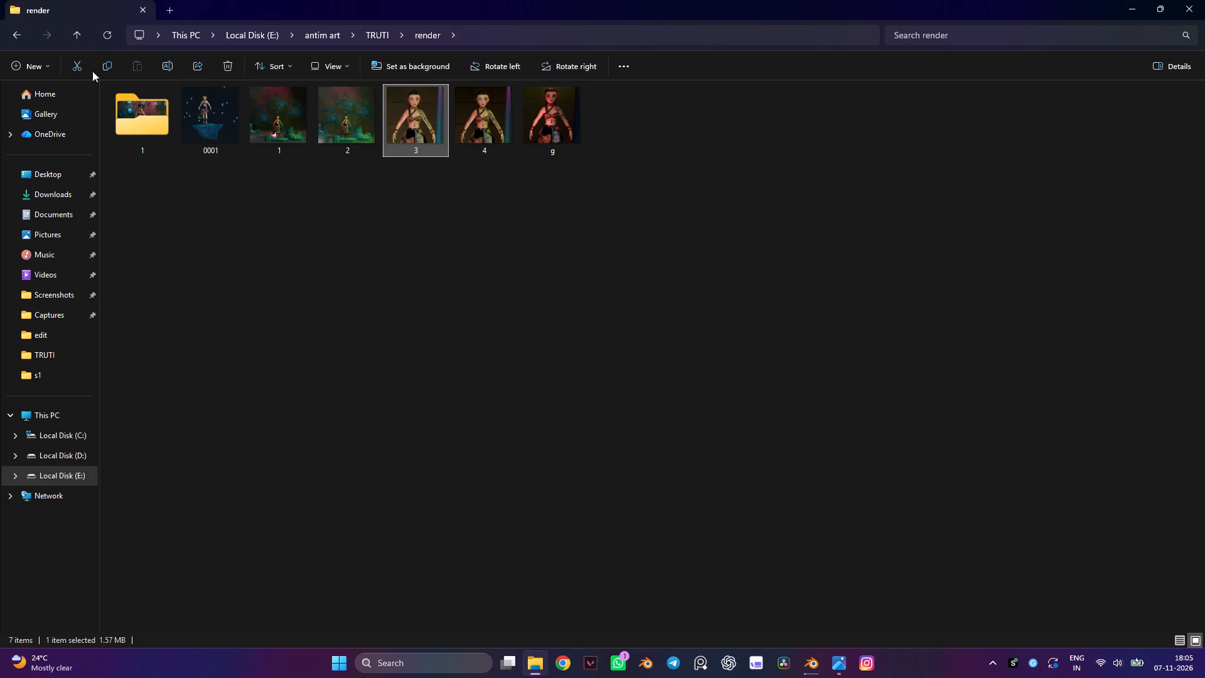
Open the final image render folder inside TRUTI's post folder and browse its stills from color back to image 1.
click(77, 33)
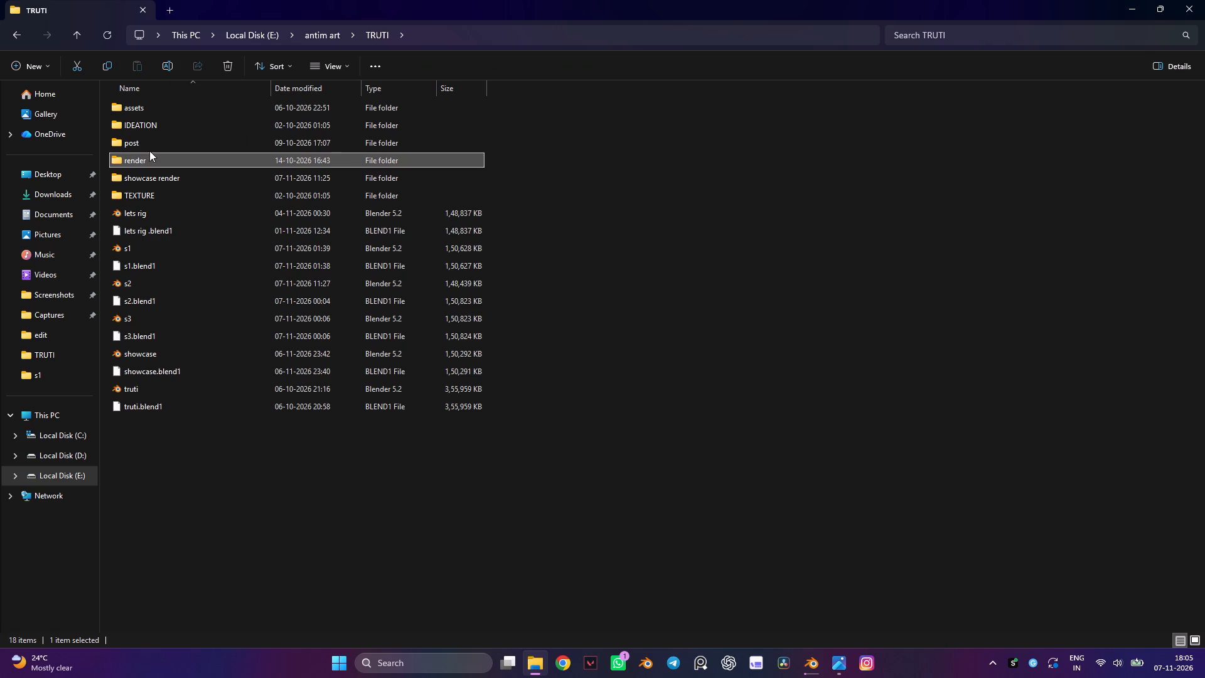
double_click(144, 141)
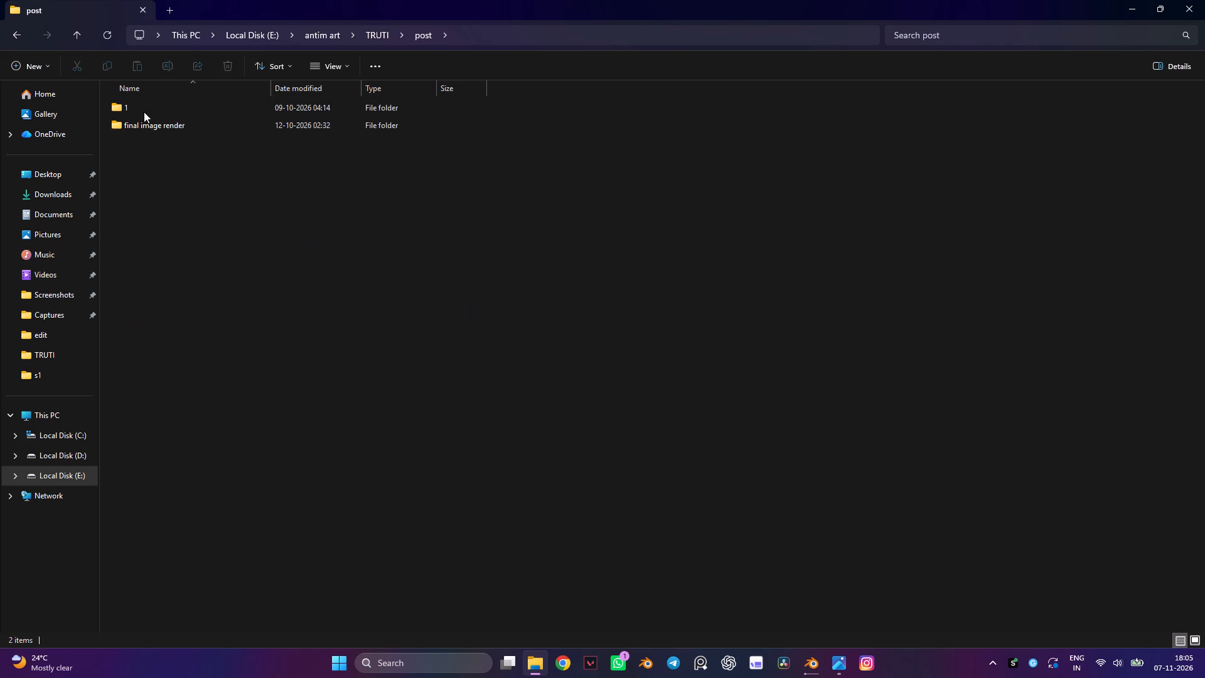
double_click(151, 129)
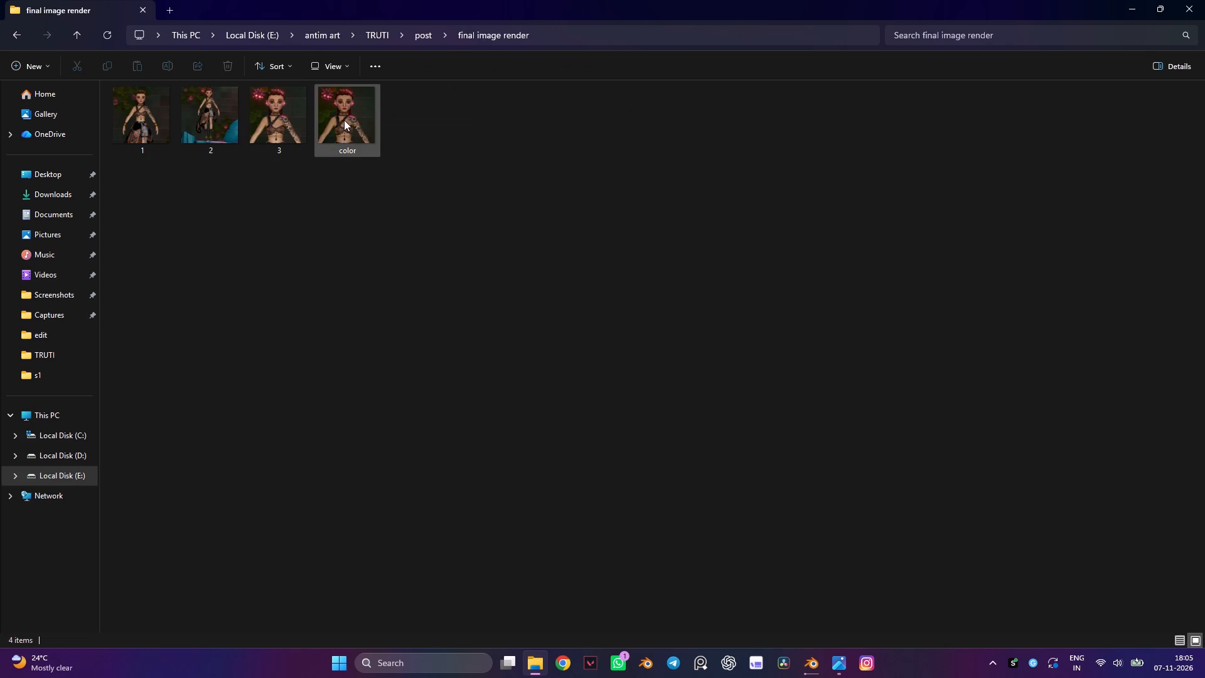
double_click(345, 121)
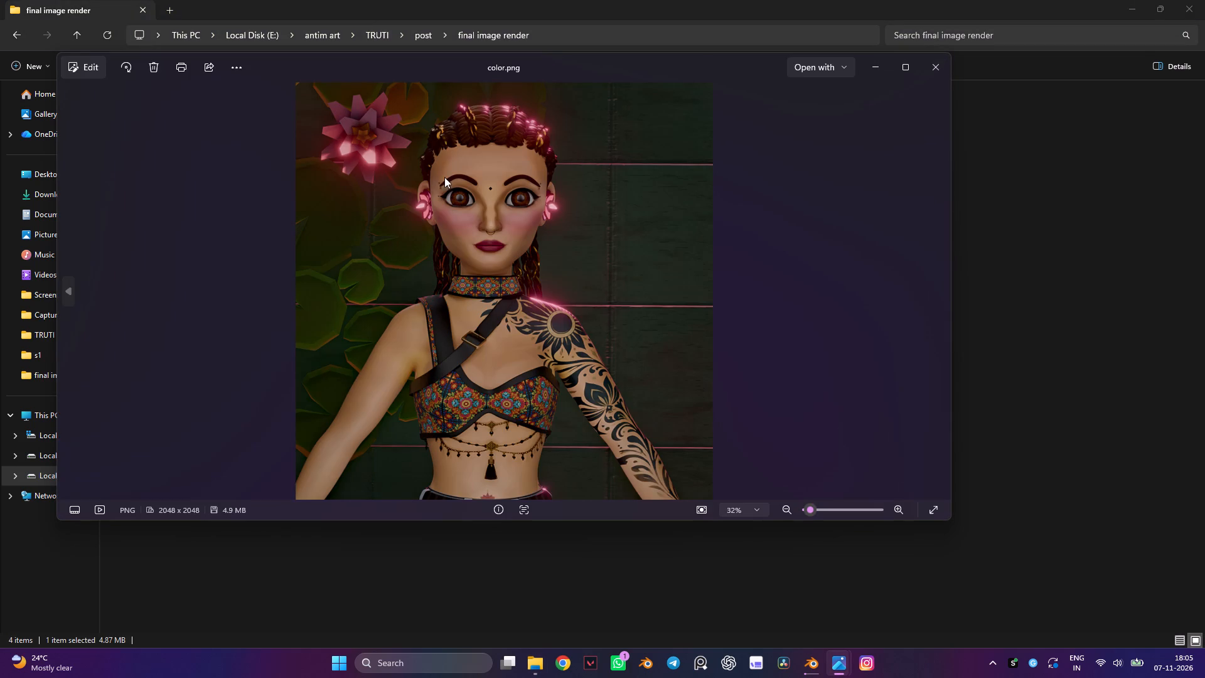
click(73, 289)
click(73, 289)
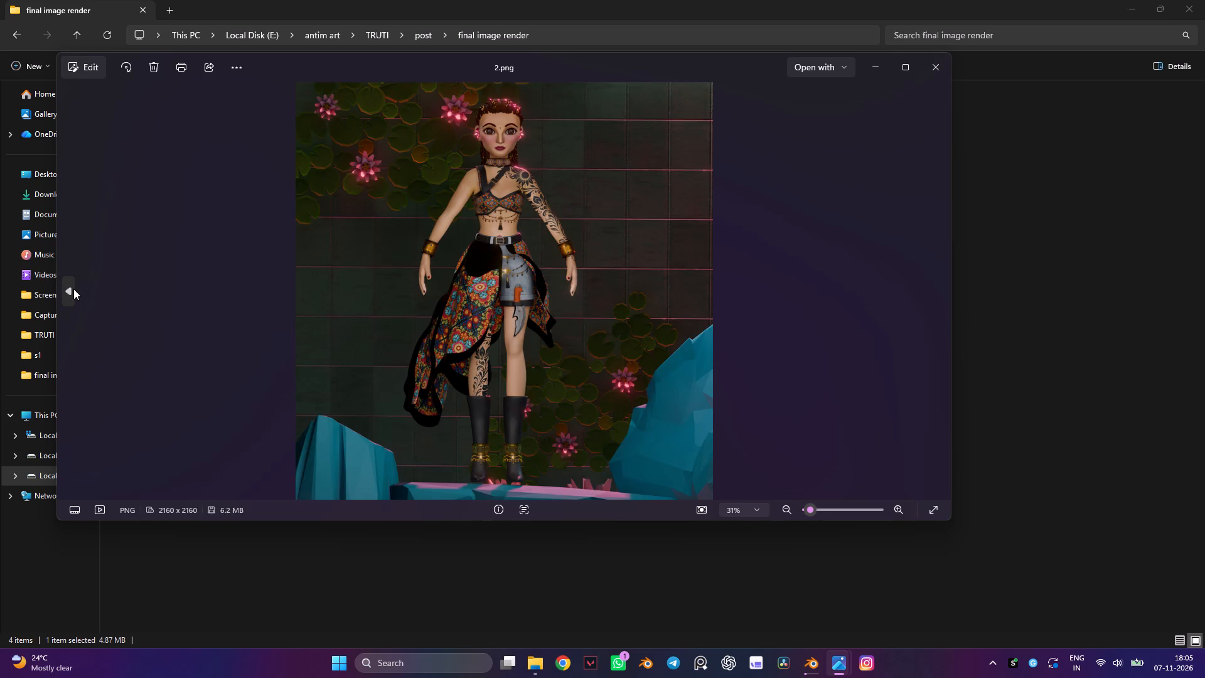
click(73, 289)
click(73, 289)
click(73, 289)
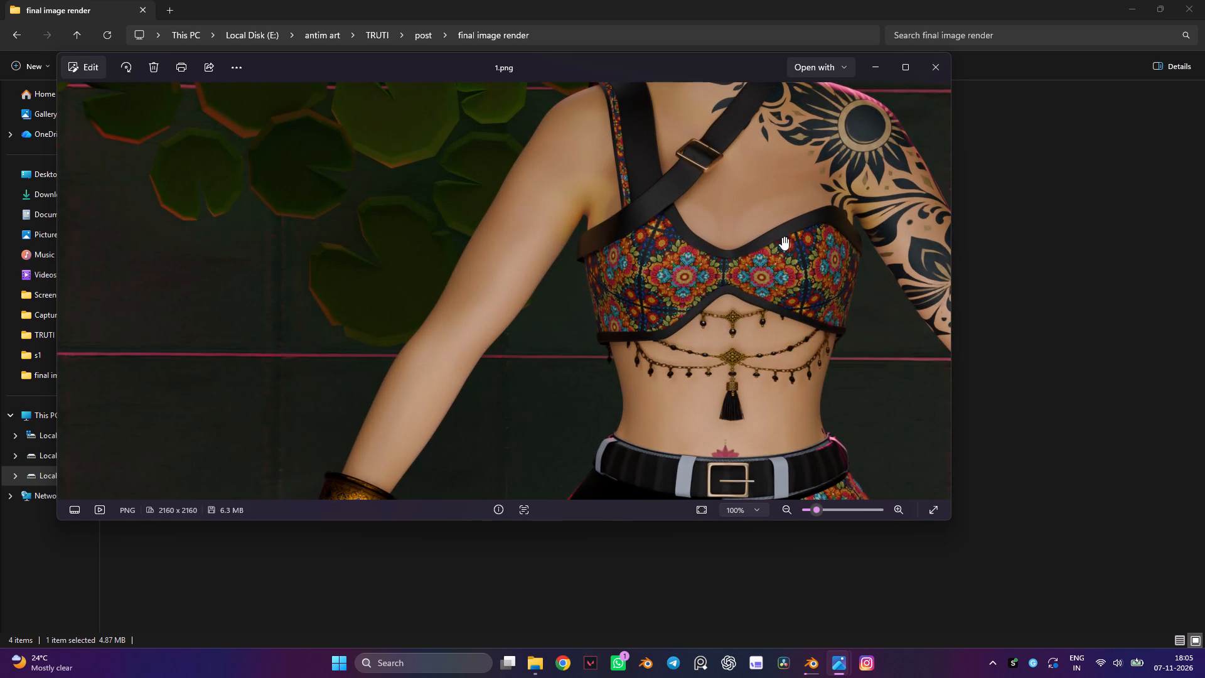
Examine image 1 as a whole and up close at the character's face, and close the image.
ctrl+scroll(690, 299, down, 11)
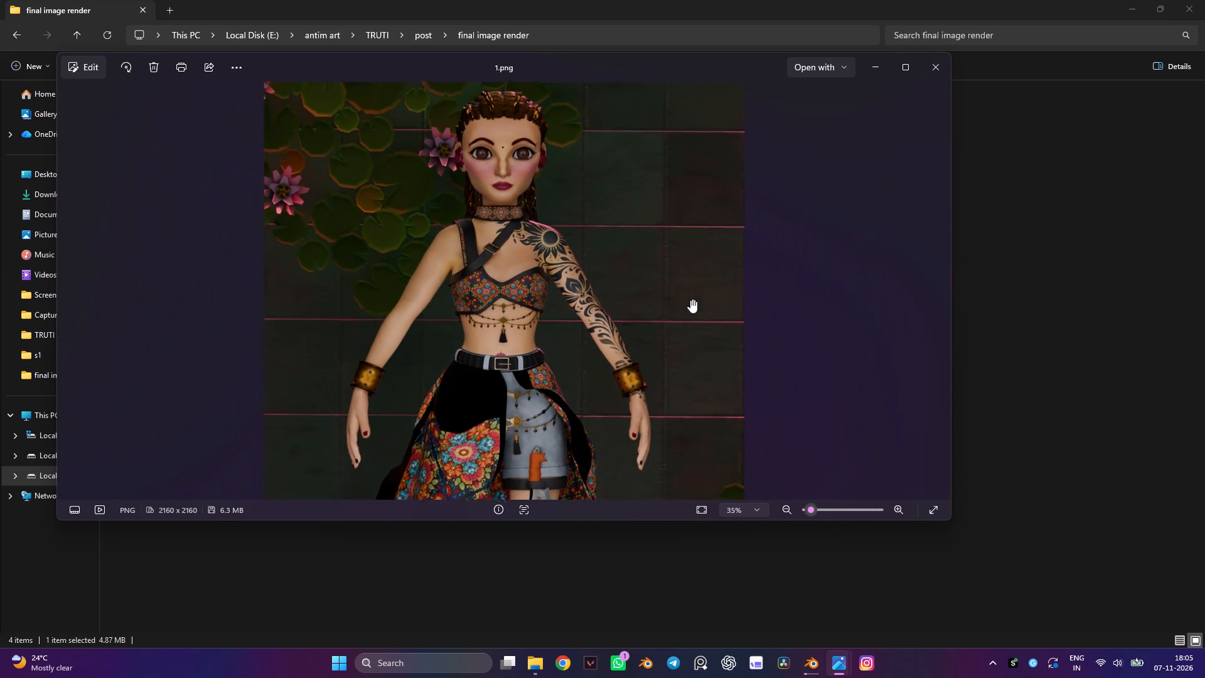
ctrl+scroll(690, 299, down, 4)
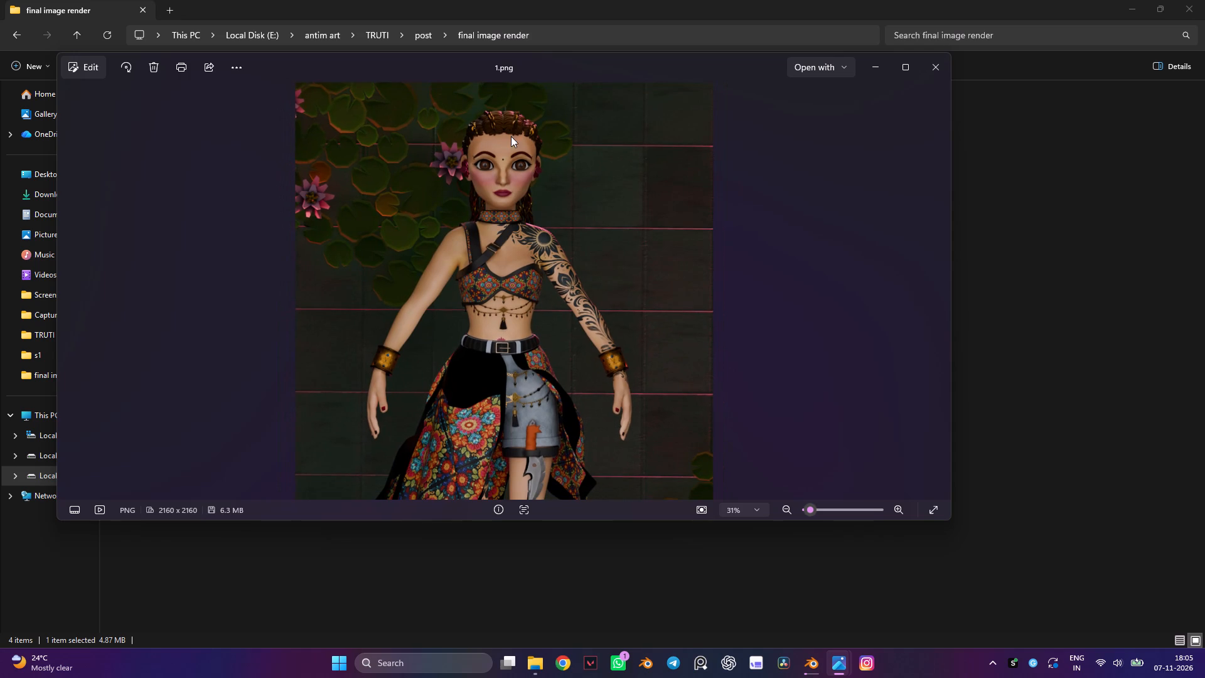
ctrl+scroll(511, 136, up, 18)
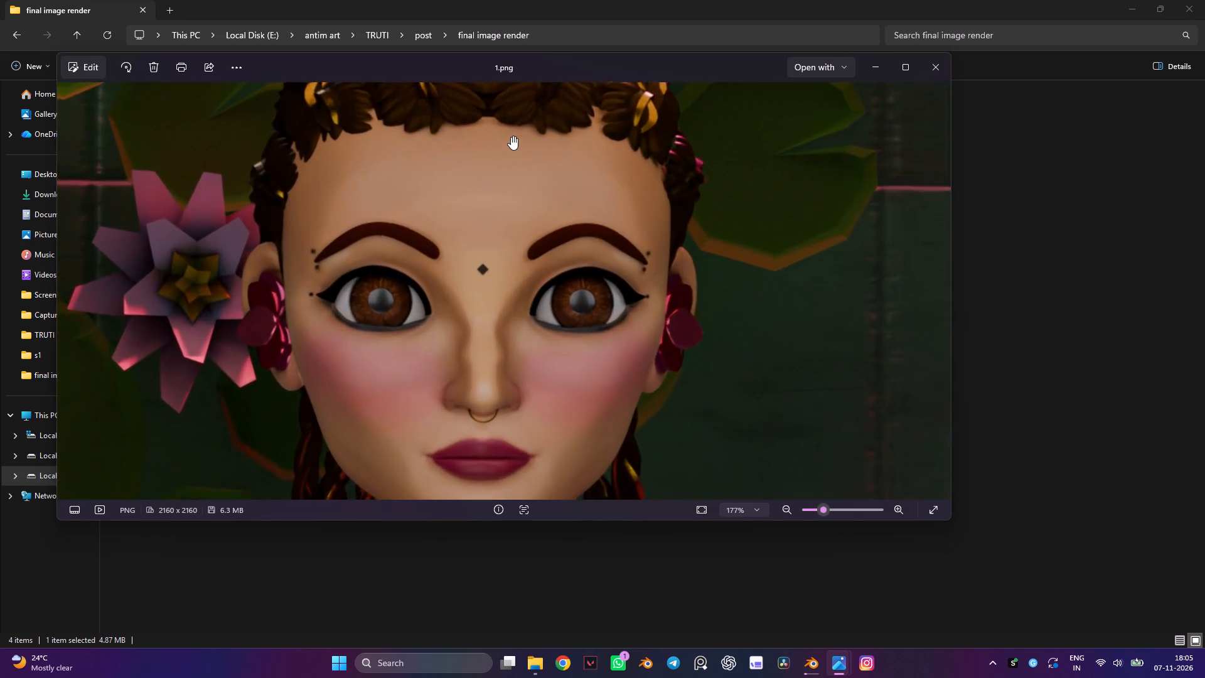
ctrl+scroll(511, 136, up, 7)
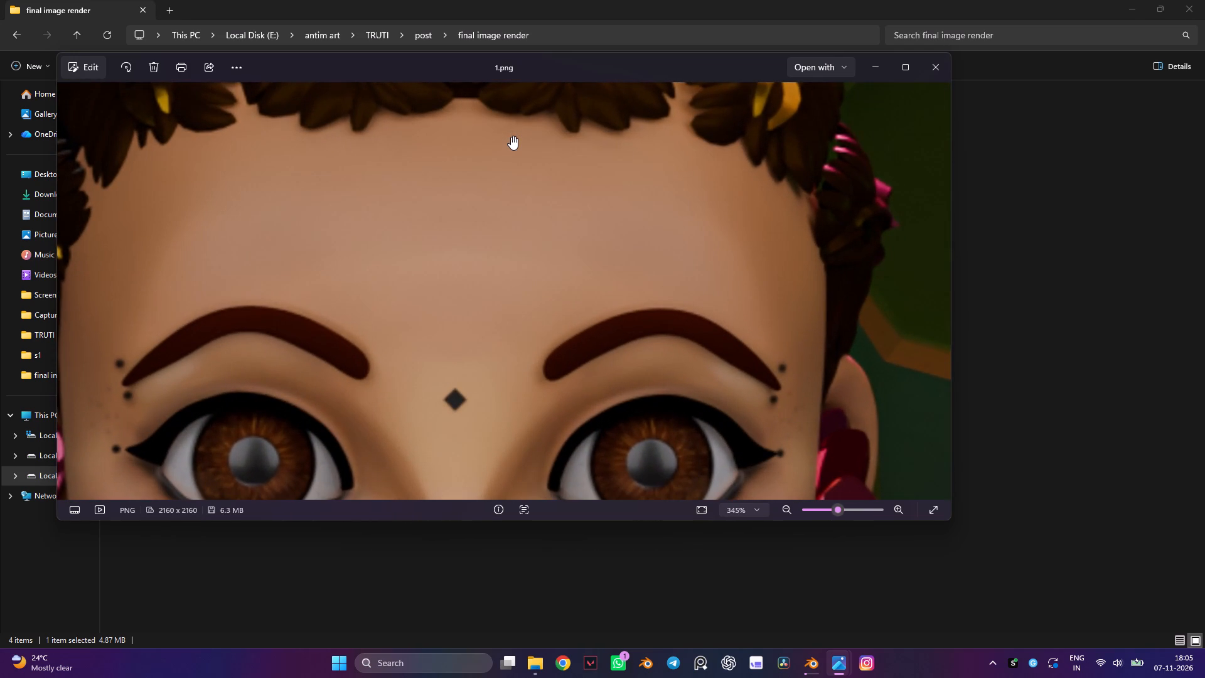
ctrl+scroll(511, 136, down, 17)
scroll(742, 0, right, 3)
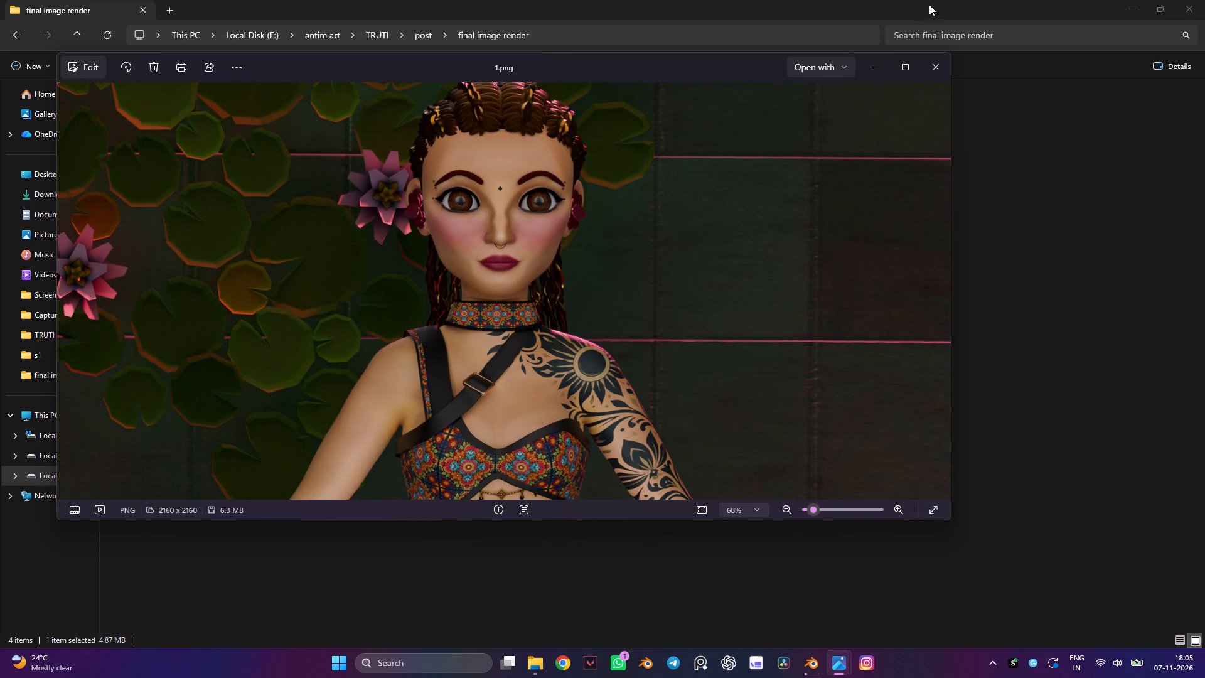
click(924, 72)
Return to TRUTI's showcase render folder and select the s2 folder.
scroll(95, 69, down, 1)
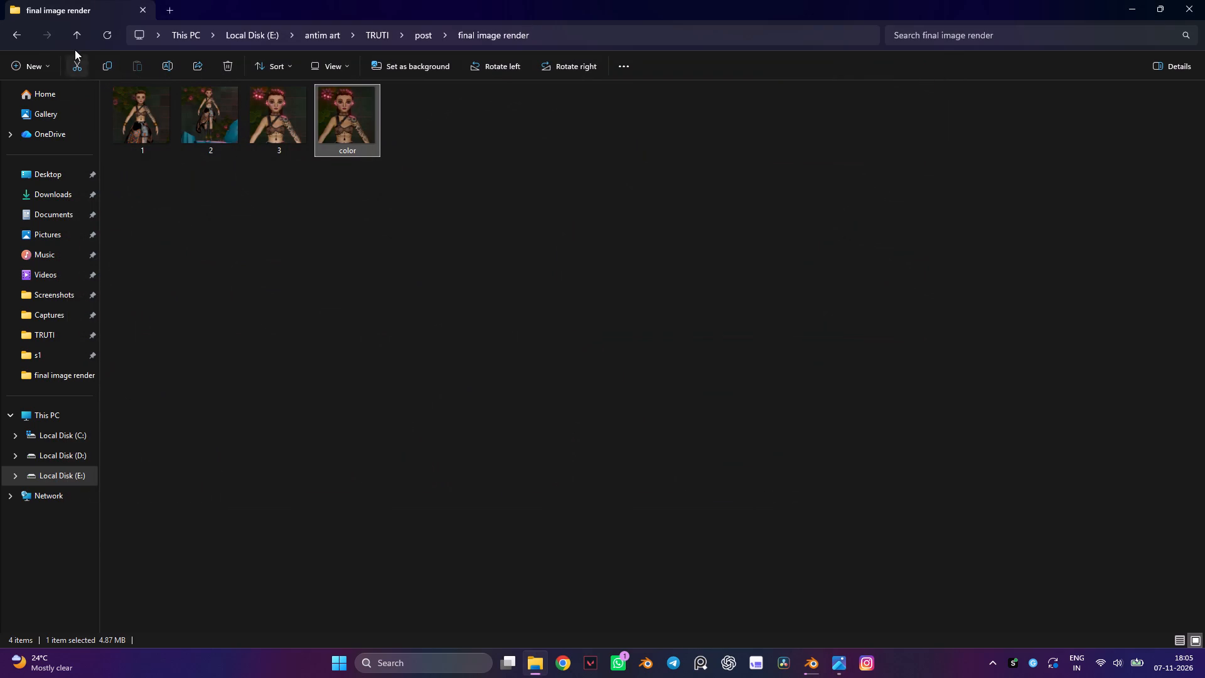
scroll(75, 50, down, 1)
click(74, 45)
click(74, 31)
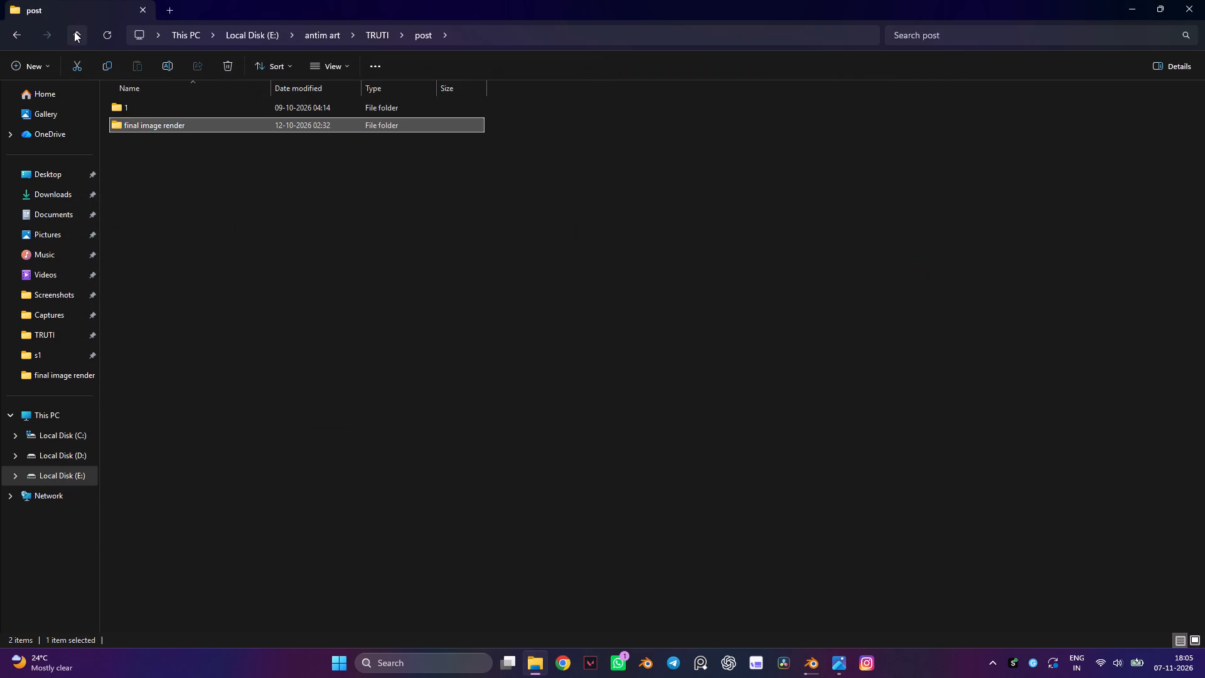
click(74, 31)
double_click(135, 164)
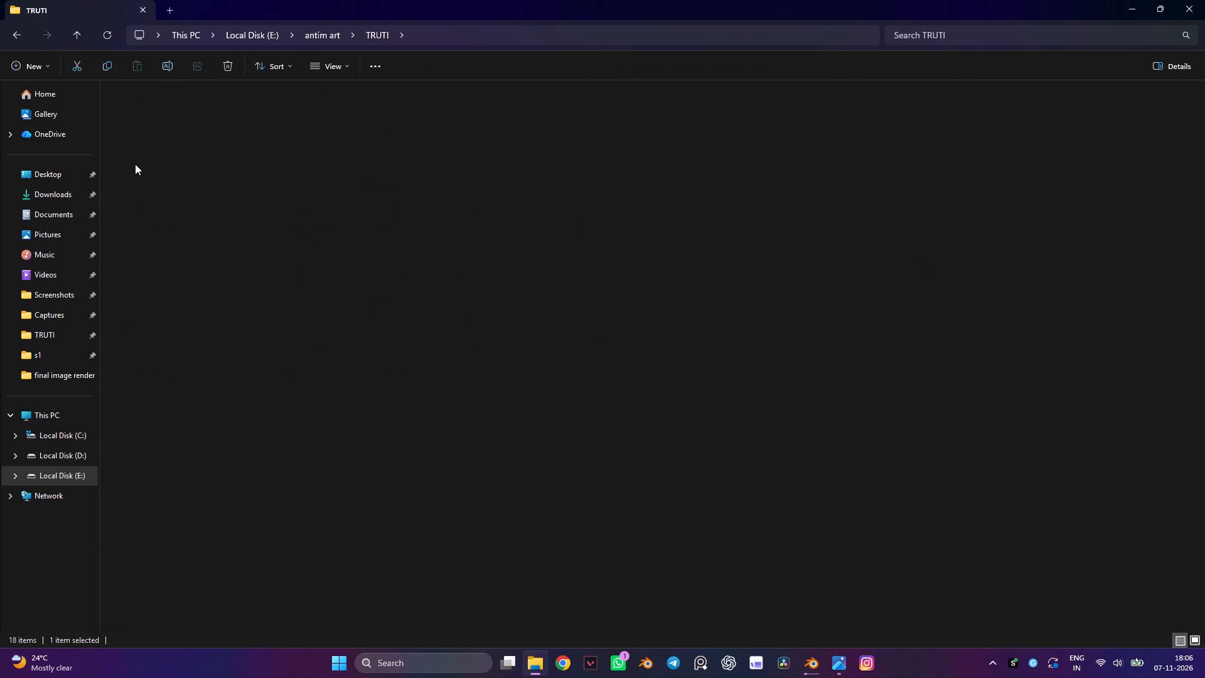
click(73, 35)
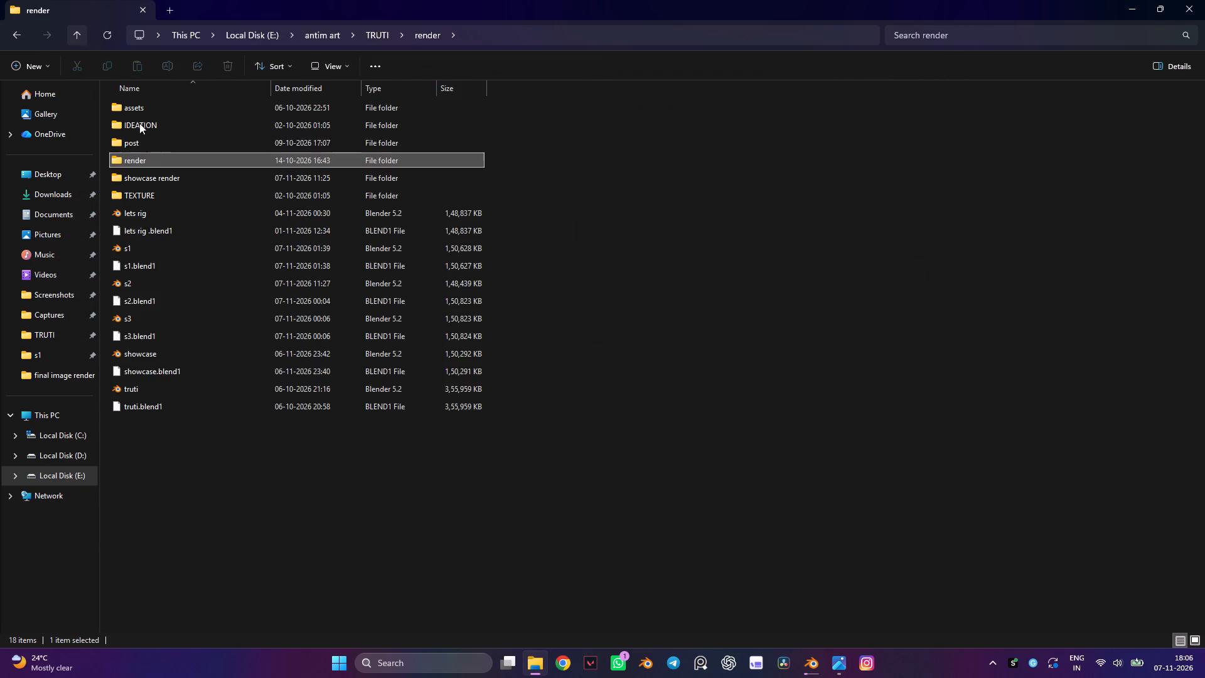
double_click(158, 181)
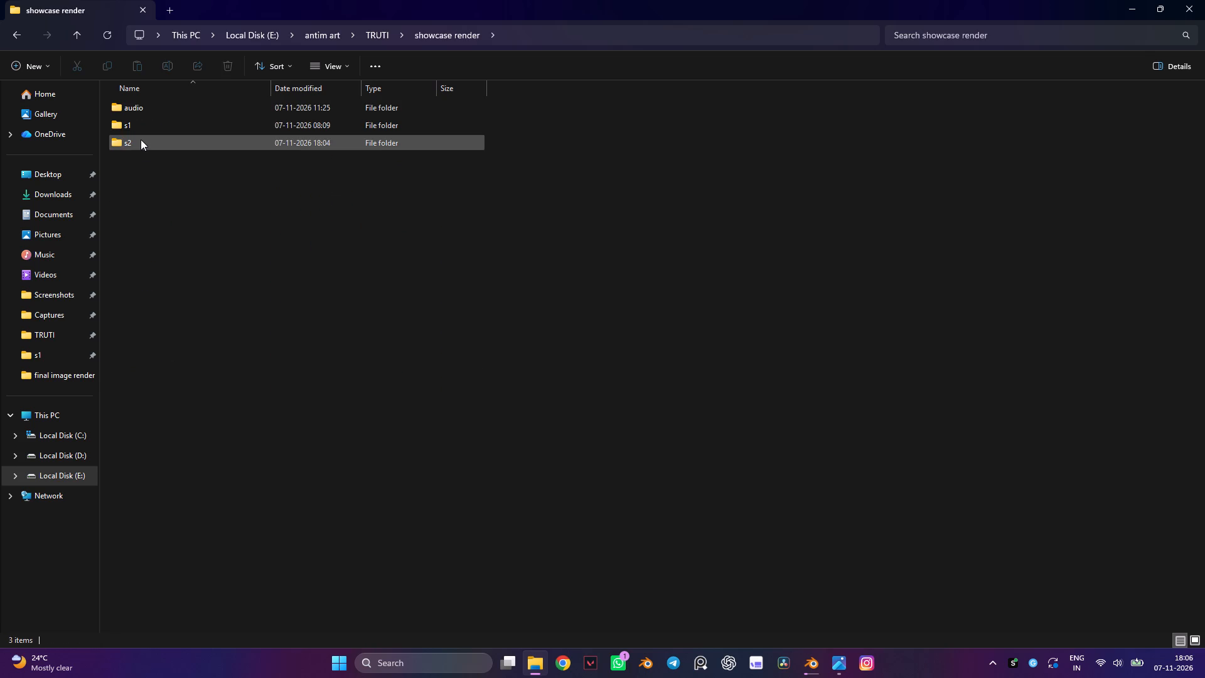
click(141, 140)
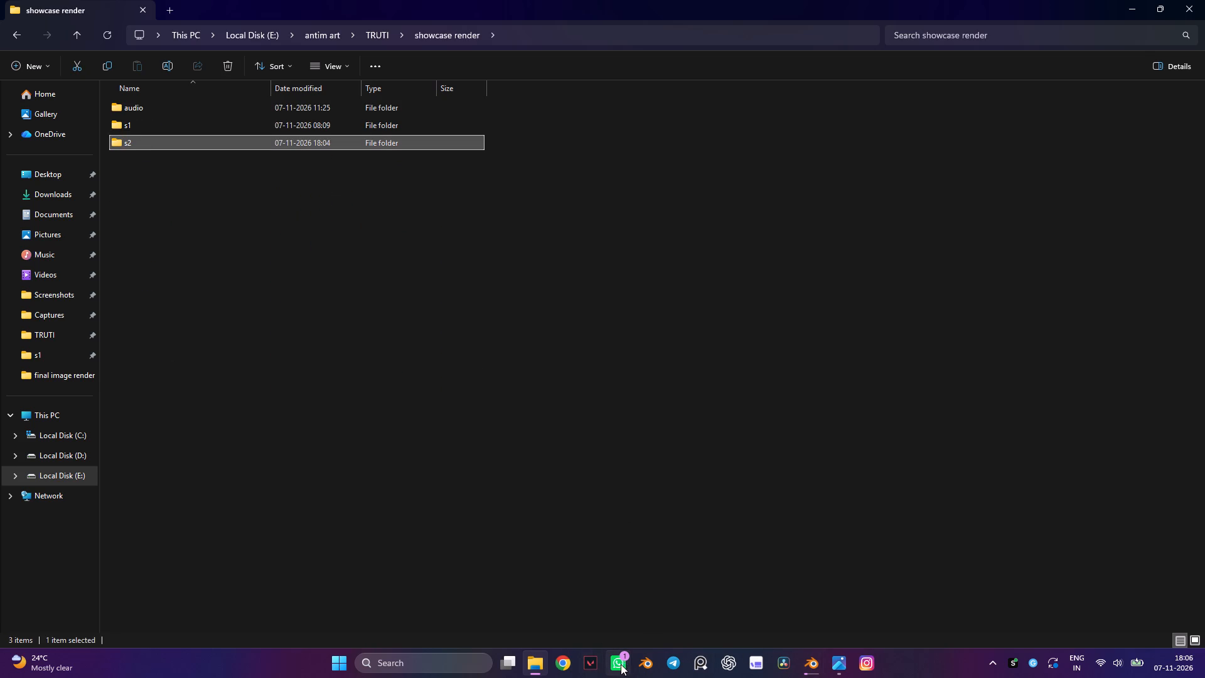
Launch DaVinci Resolve and open the project New Project 4.
click(780, 669)
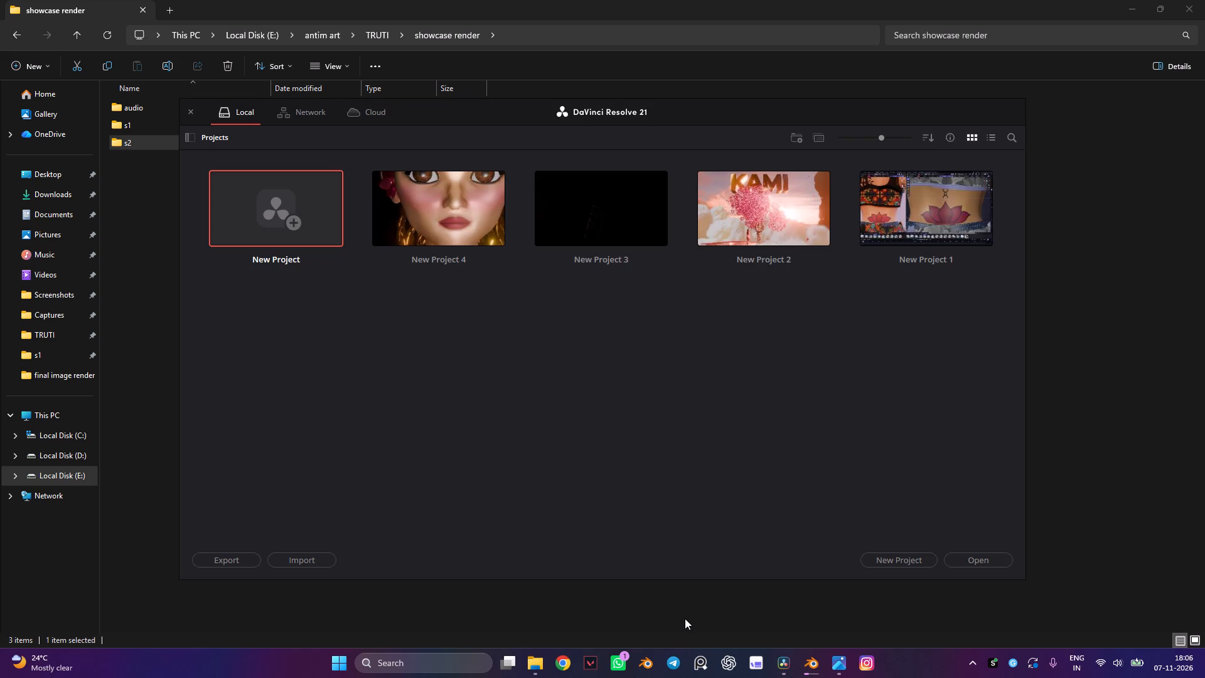
double_click(414, 227)
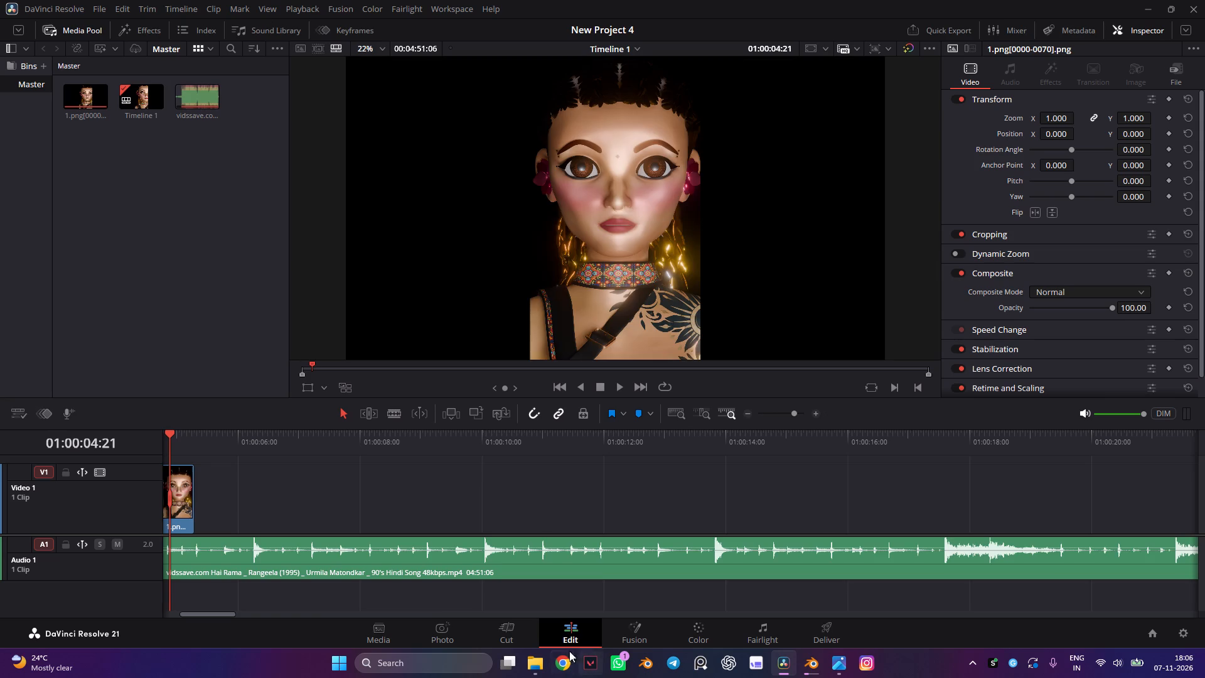
Enable vertical resolution for the 3840 x 2160 Ultra HD timeline in the project settings and save them.
double_click(537, 664)
click(1181, 628)
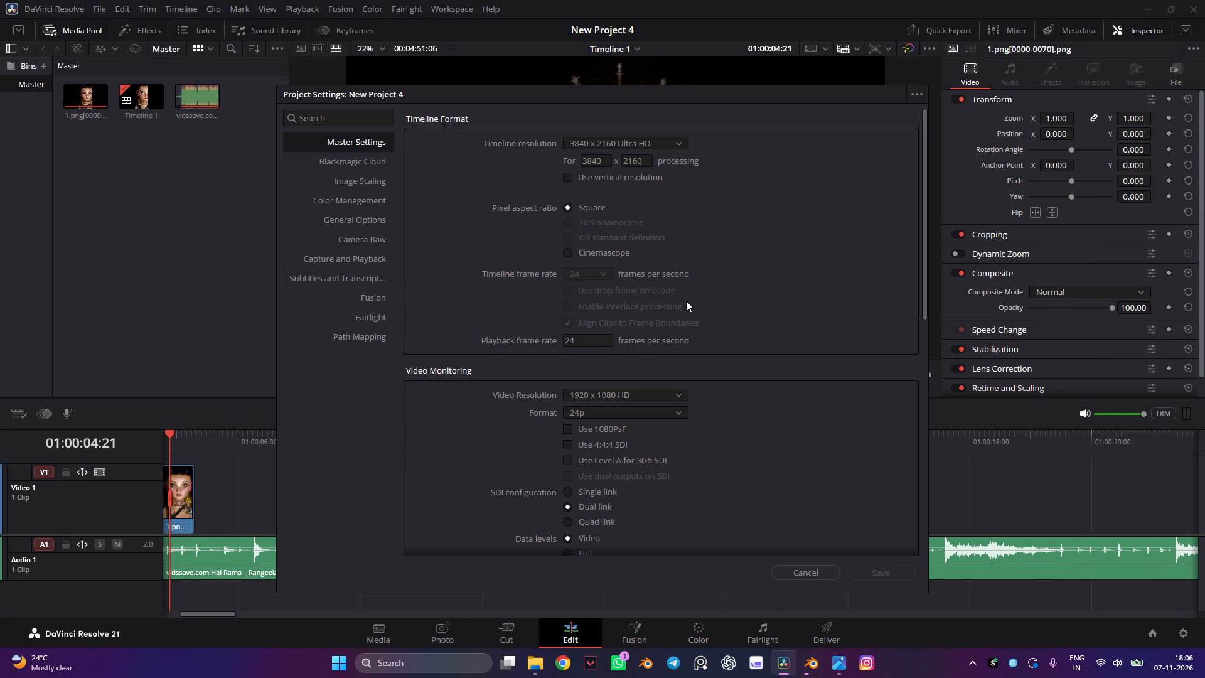
click(567, 178)
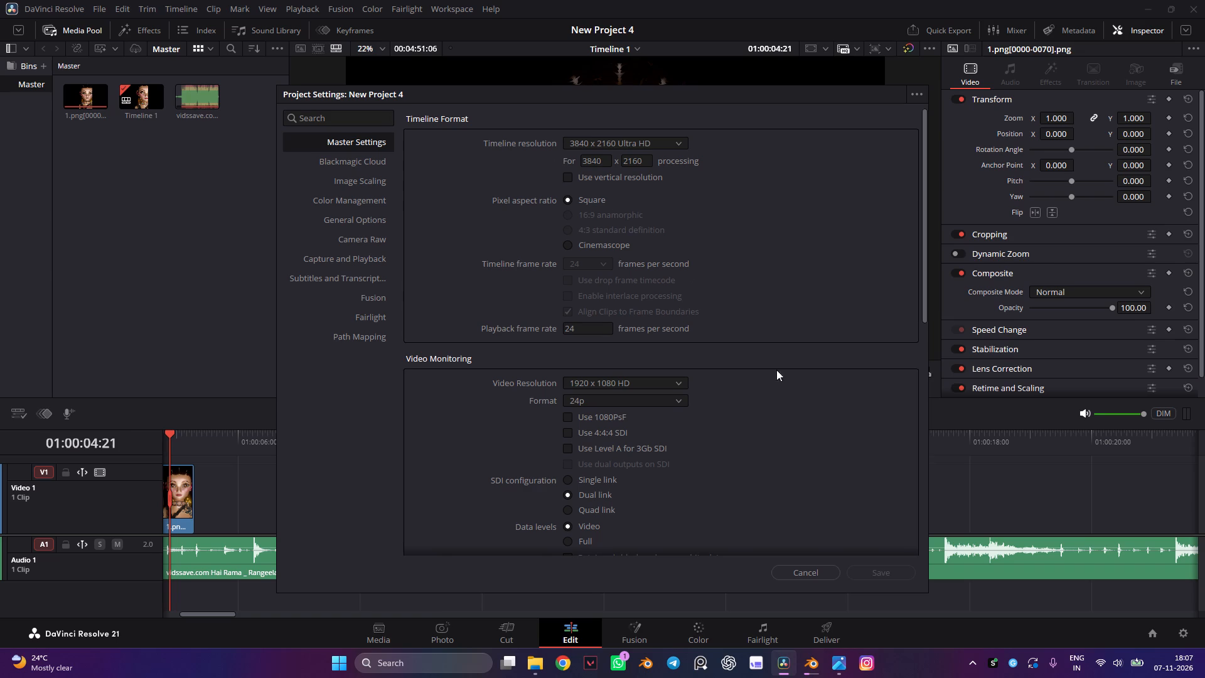
click(867, 572)
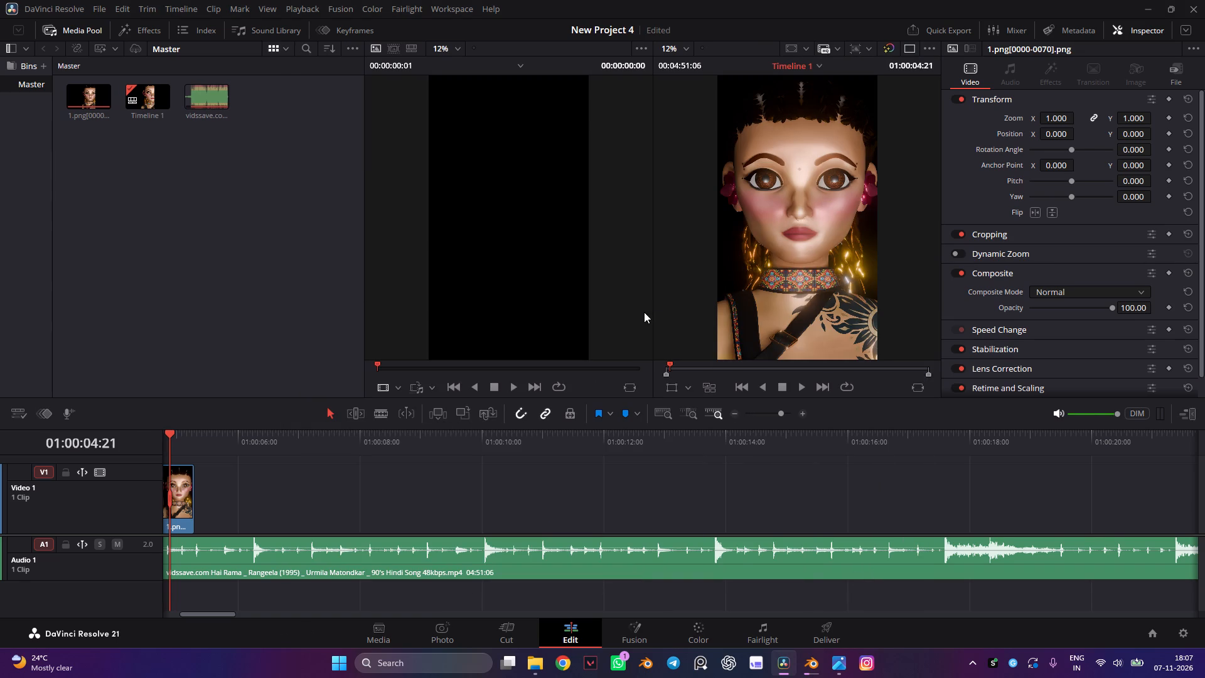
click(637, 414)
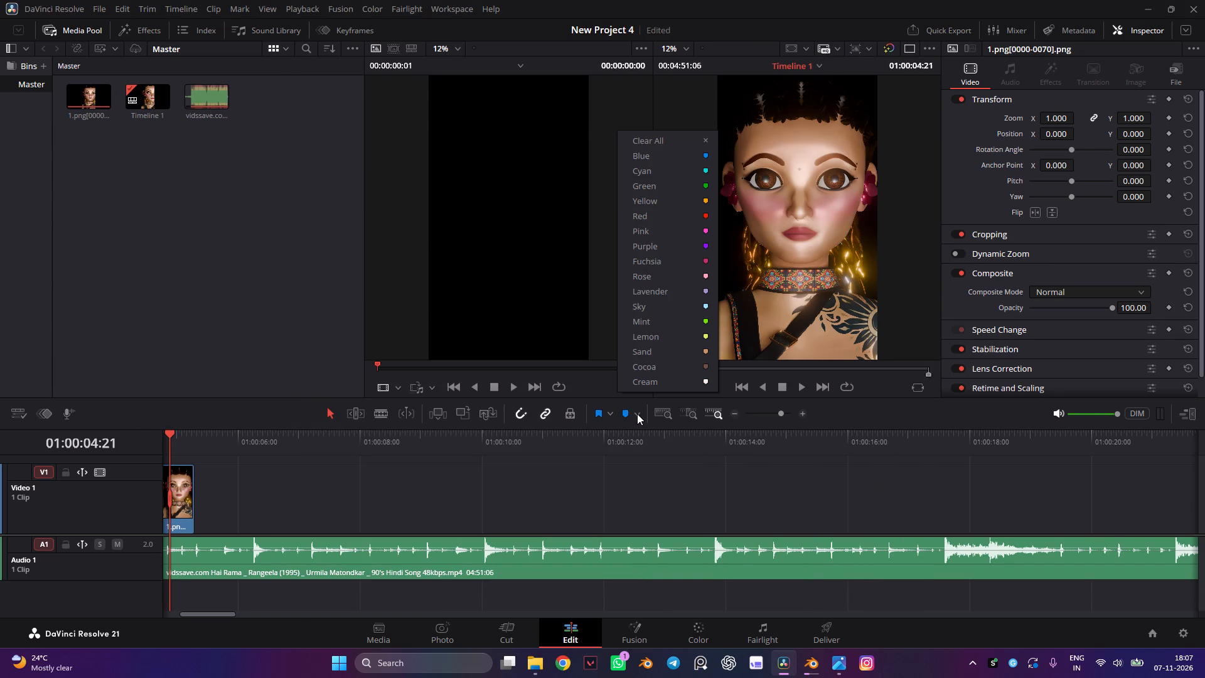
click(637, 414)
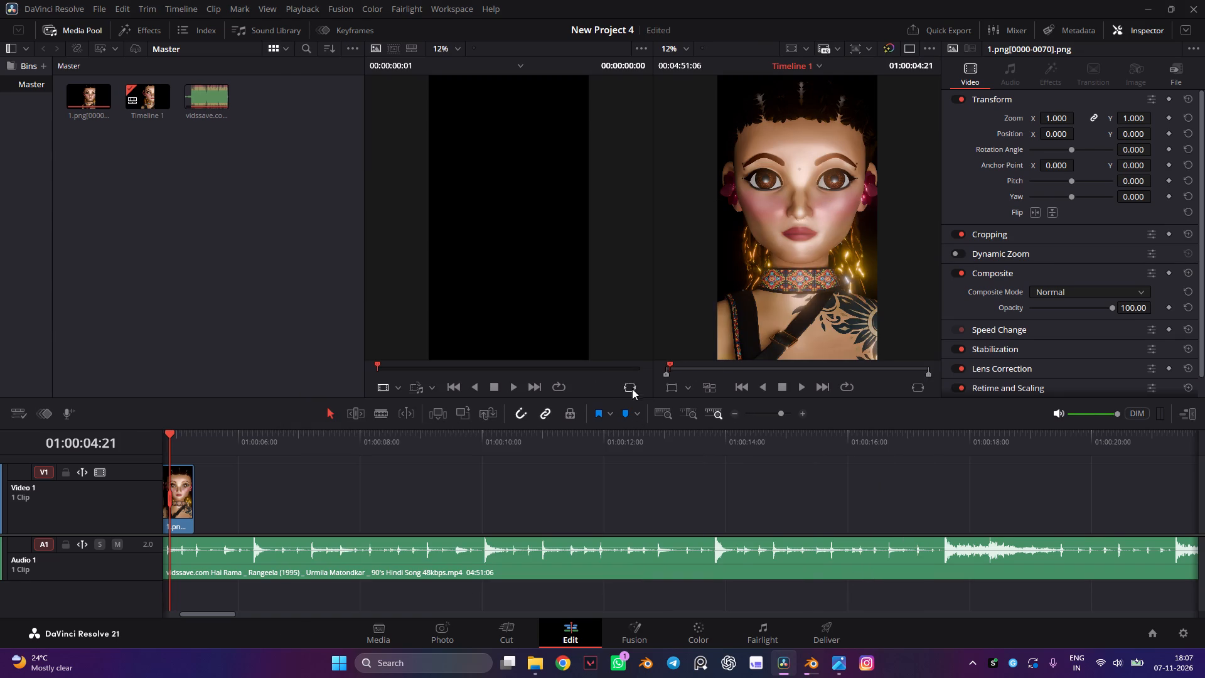
Add the s2 image sequence from TRUTI's showcase render folder in File Explorer to track Video 1 of the DaVinci Resolve timeline.
click(544, 667)
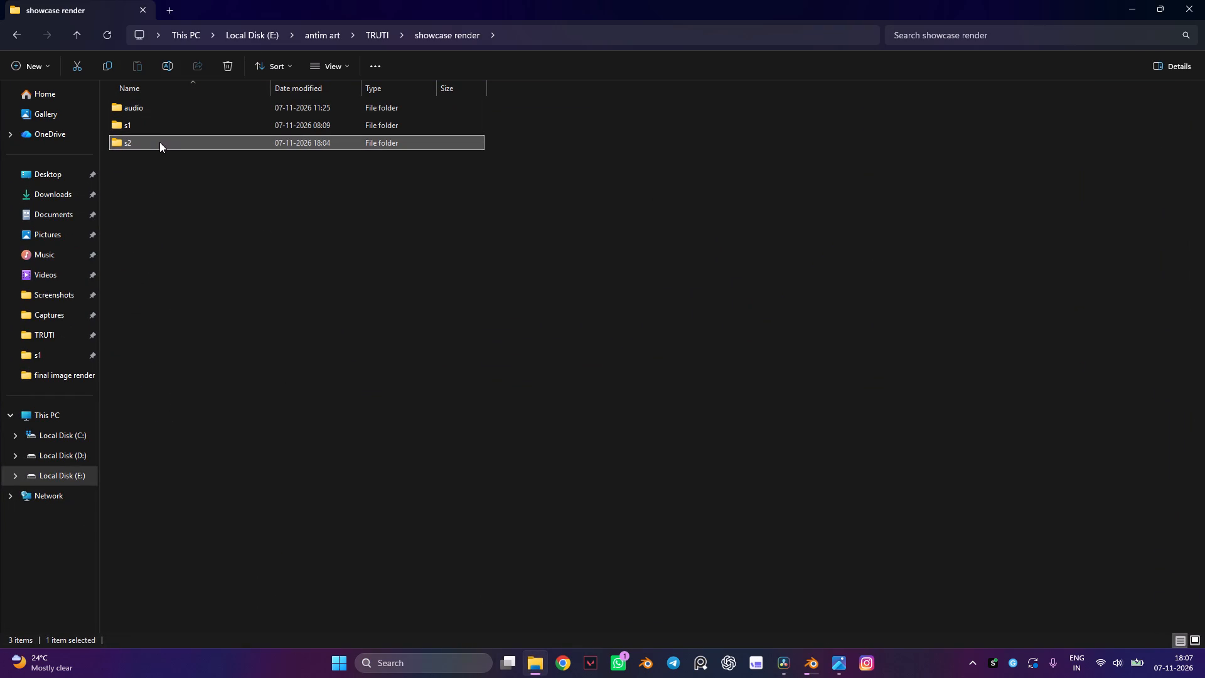
click(159, 142)
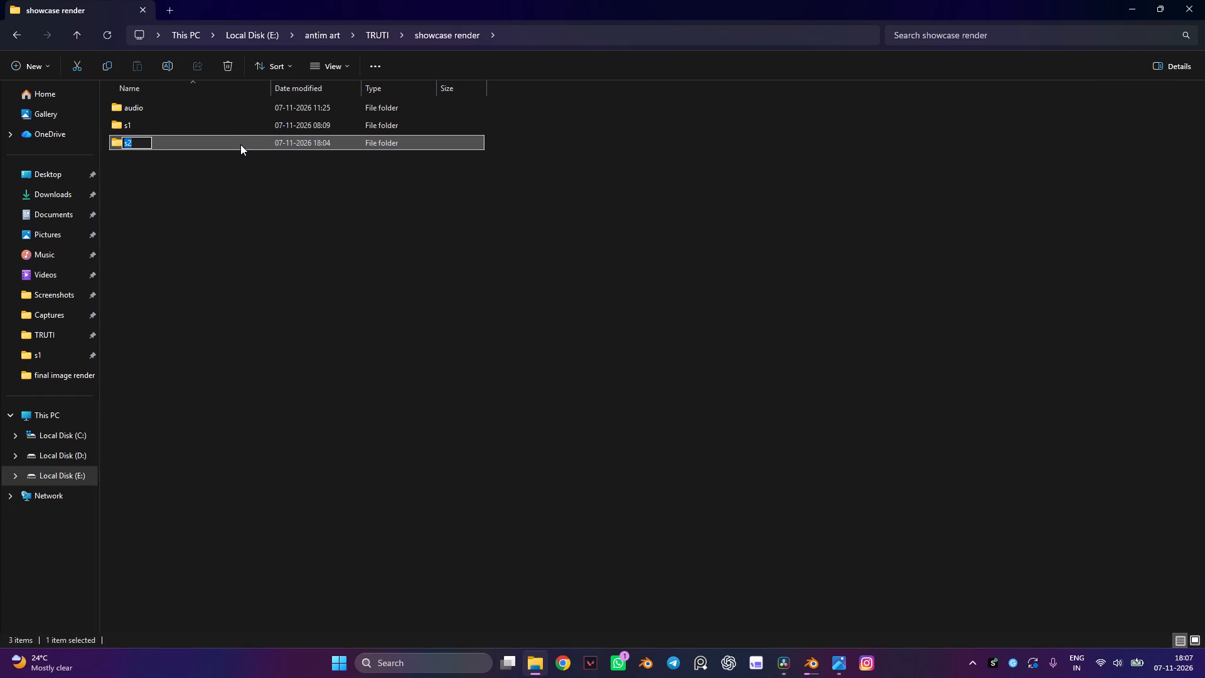
click(239, 143)
drag(235, 144, 661, 374)
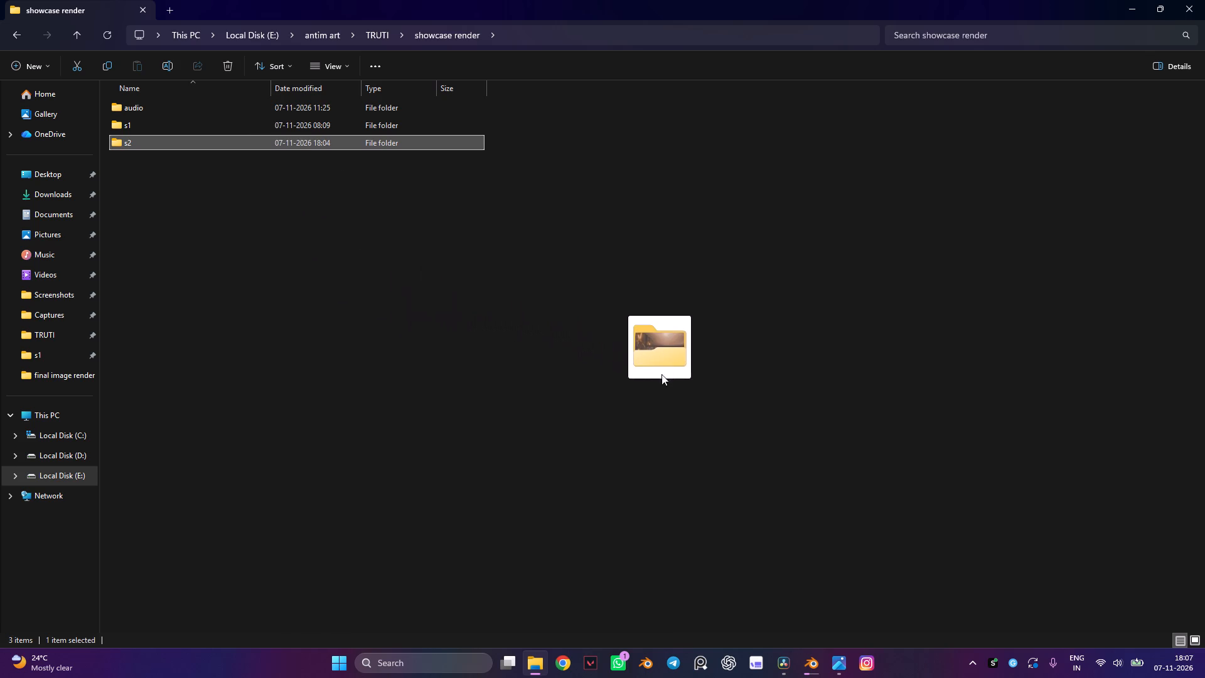
drag(661, 374, 772, 590)
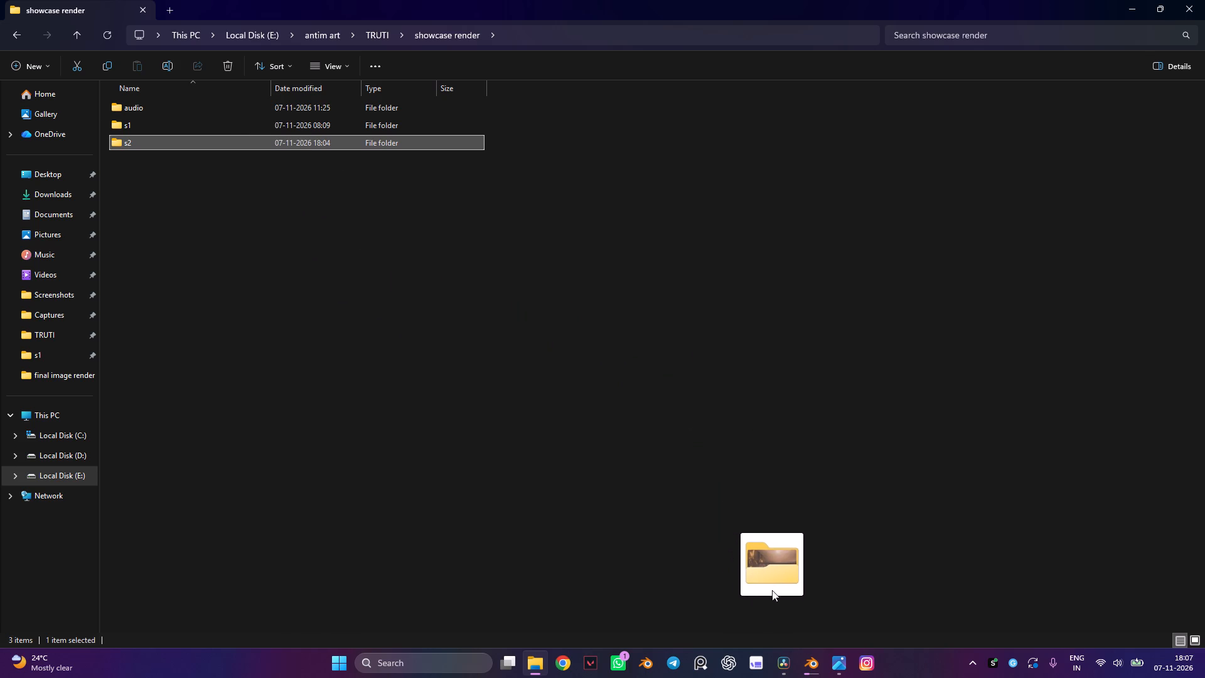
drag(772, 590, 358, 515)
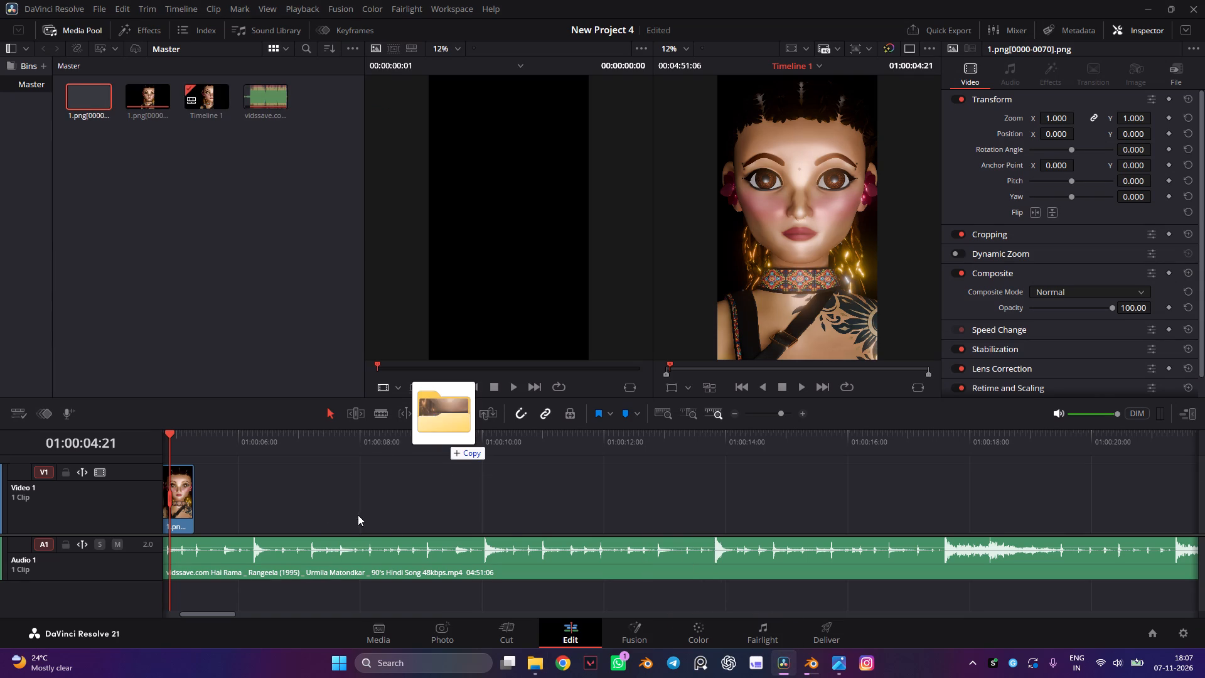
drag(358, 515, 328, 505)
Move the added s2 clip on Video 1 so it starts directly after the first clip.
drag(397, 495, 393, 495)
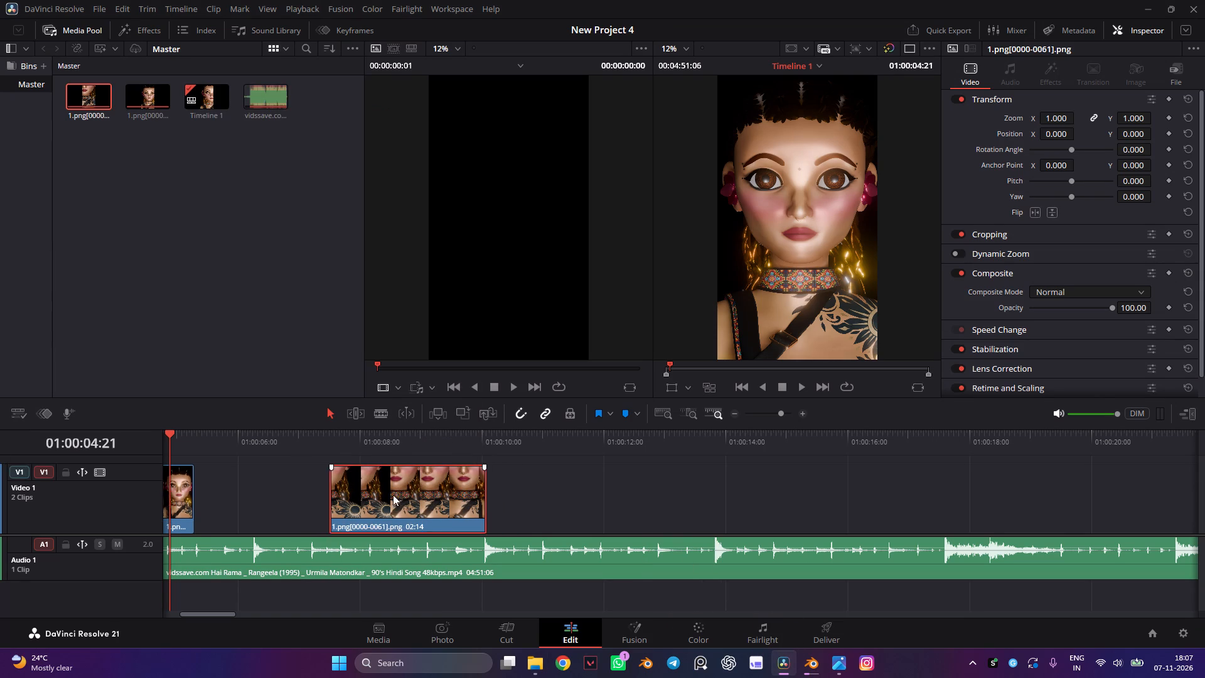
drag(393, 495, 261, 505)
Play back the s2 clip and the edit from the first clip onward, checking the cut between them against the music.
key(space)
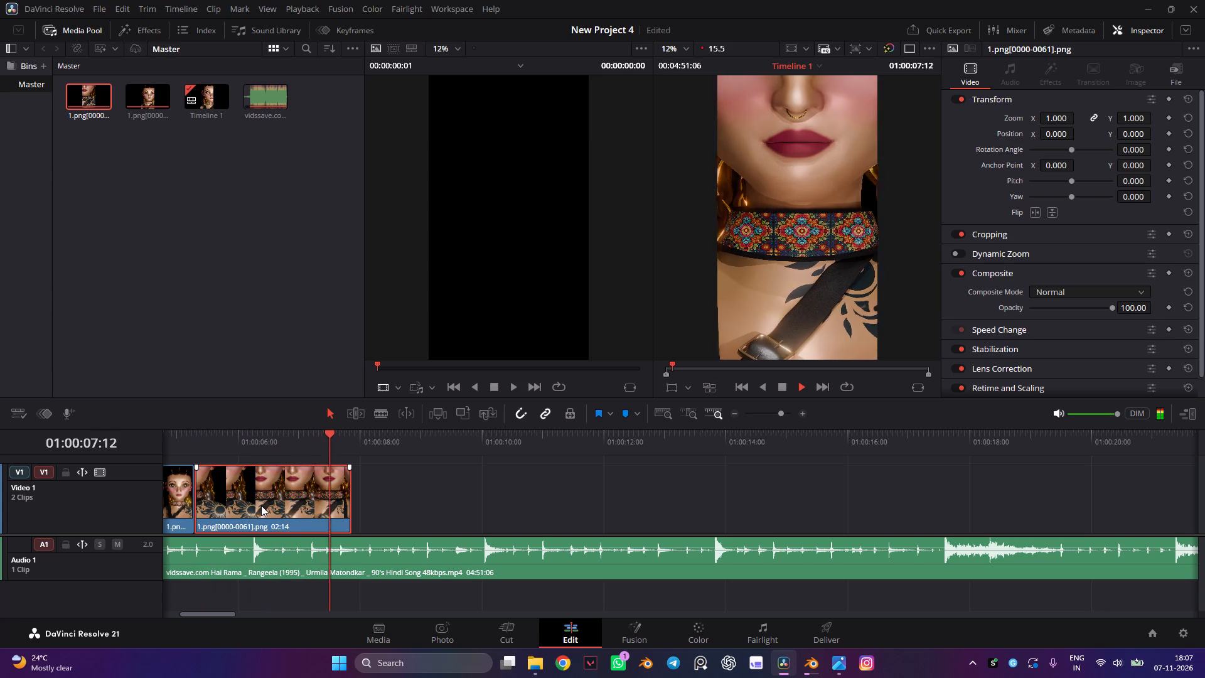
key(space)
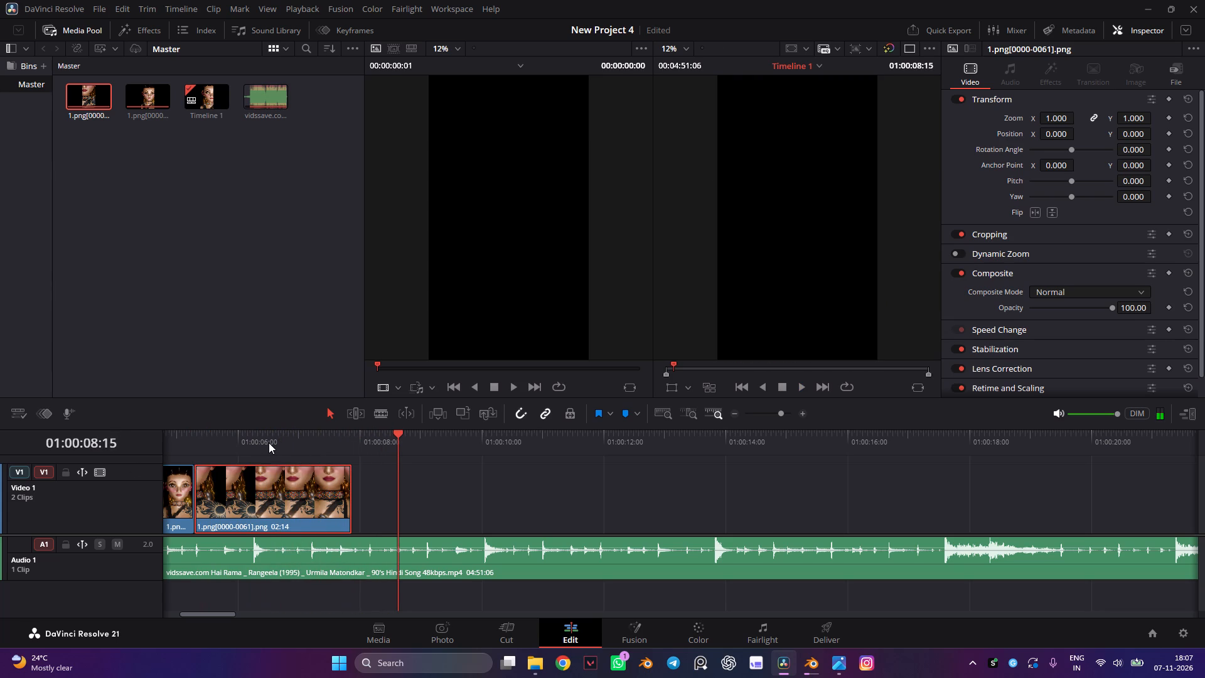
double_click(271, 443)
click(260, 431)
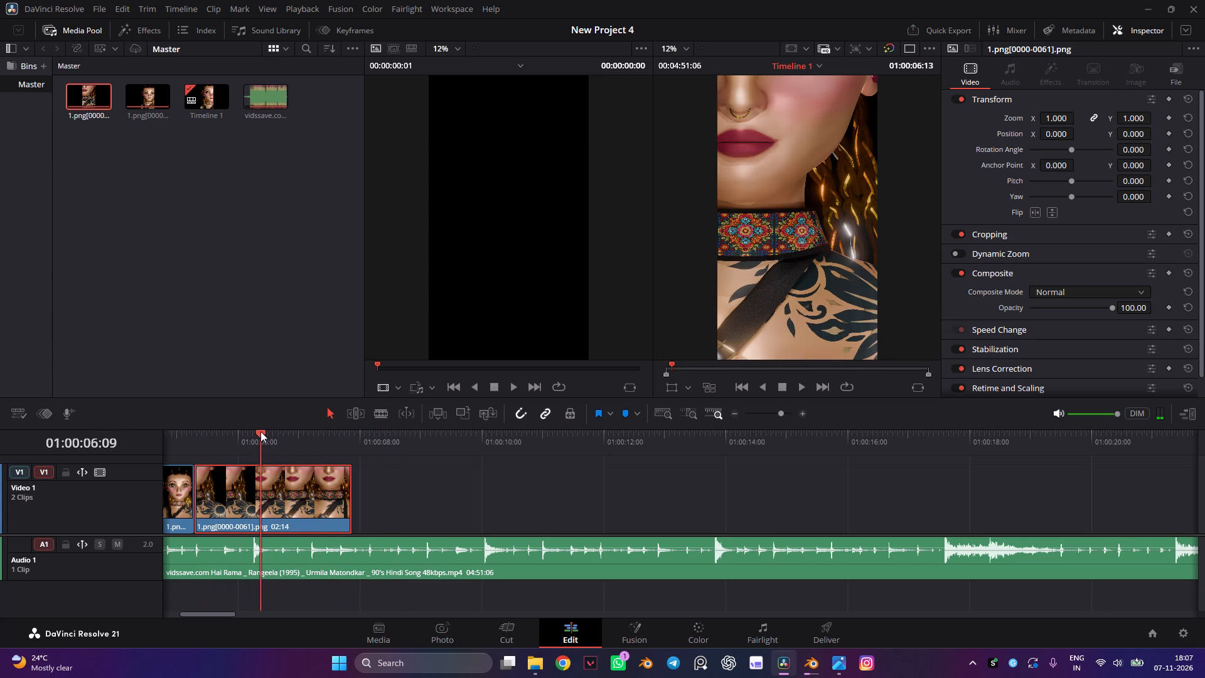
double_click(260, 431)
key(space)
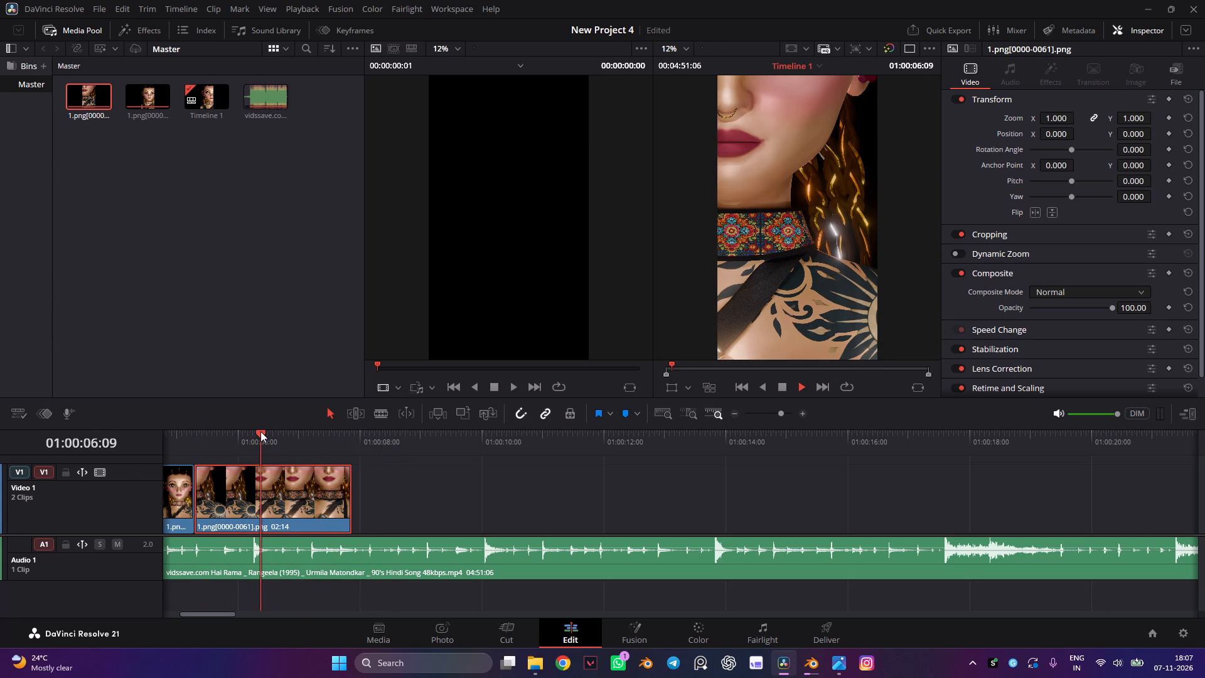
key(space)
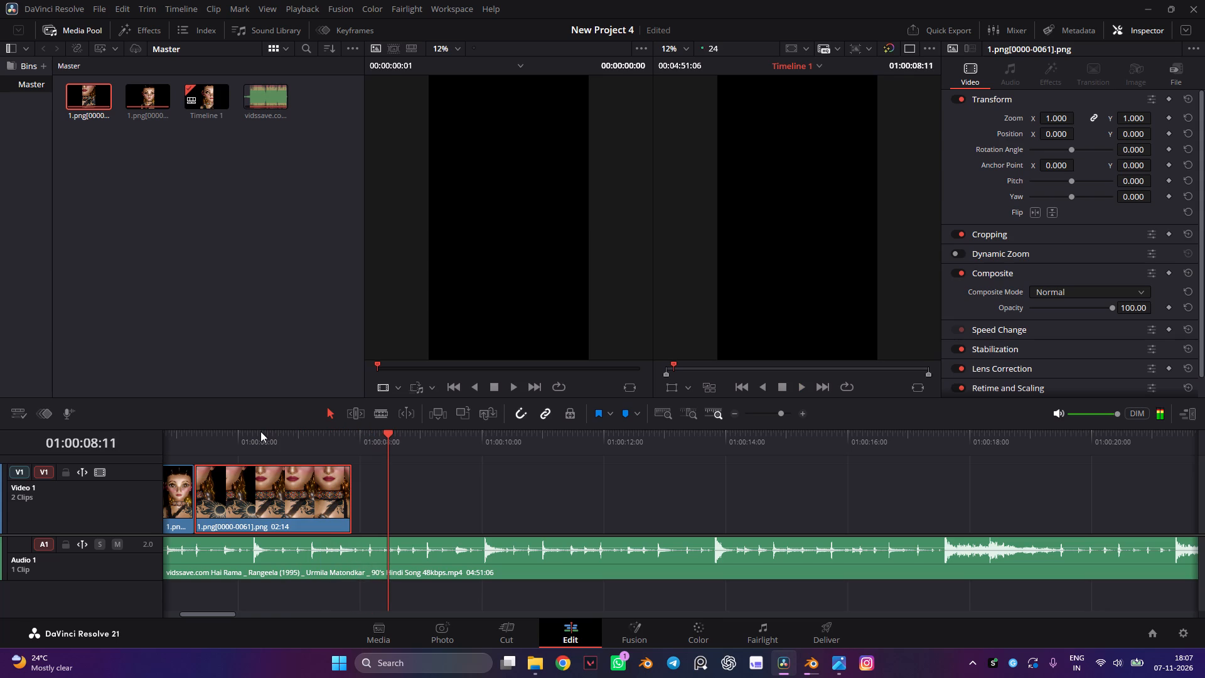
drag(233, 436, 173, 446)
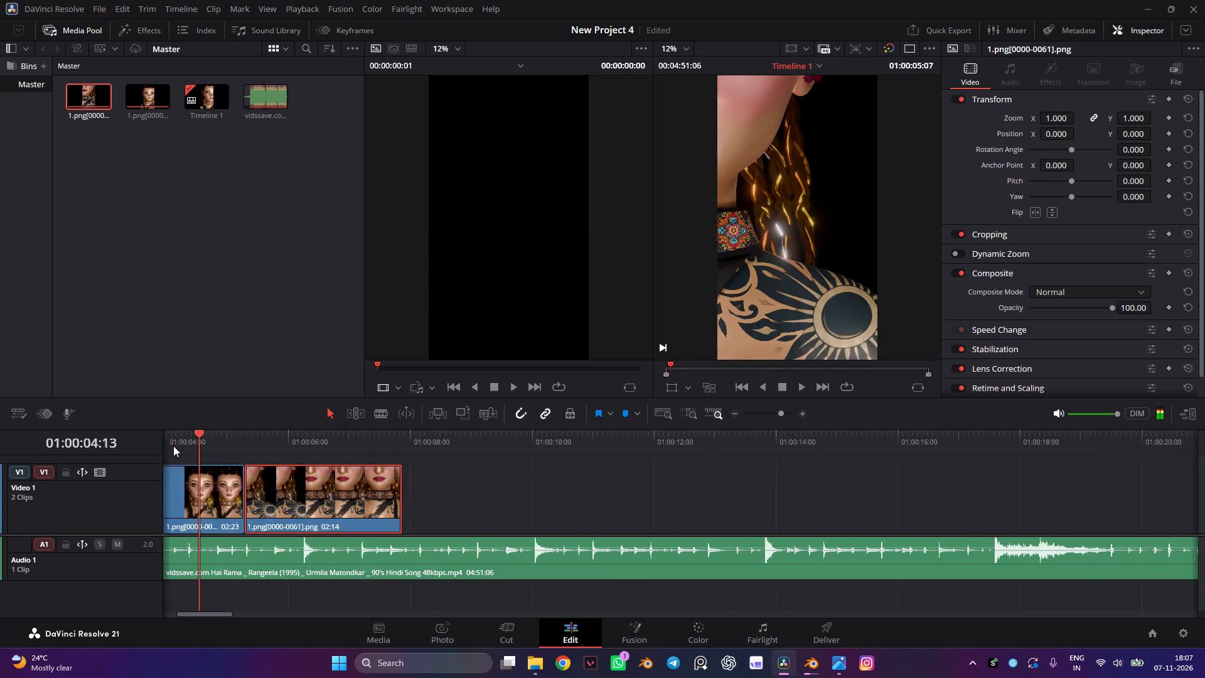
drag(173, 446, 269, 420)
key(space)
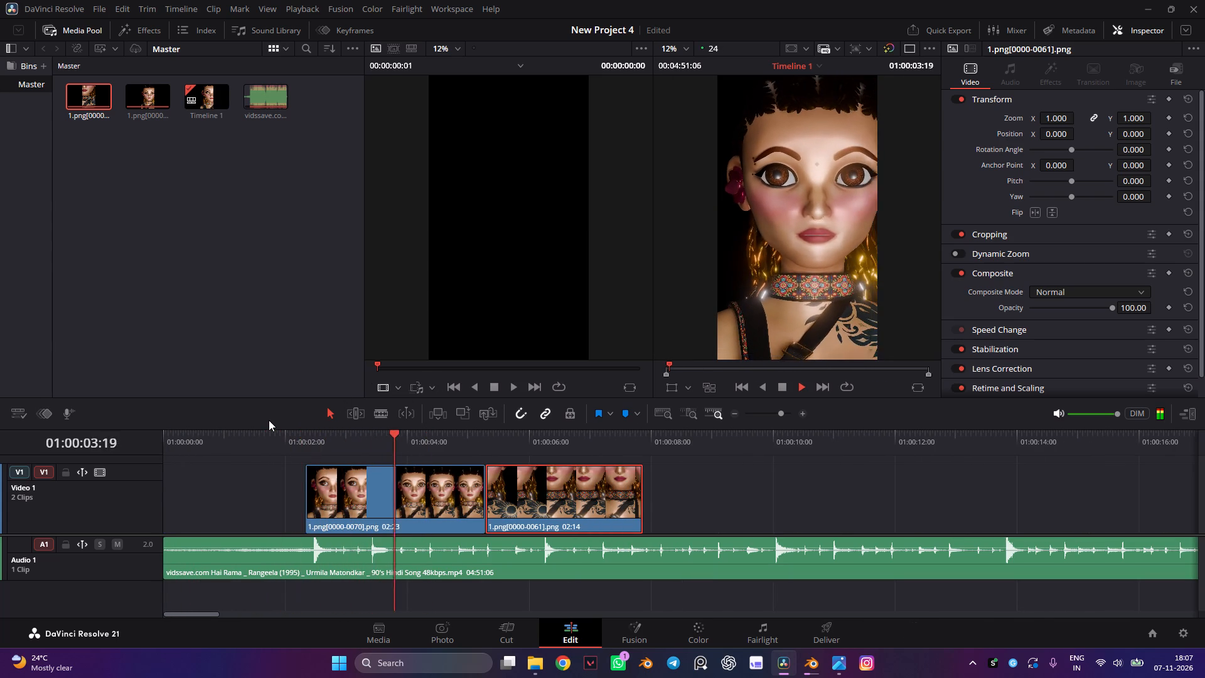
key(space)
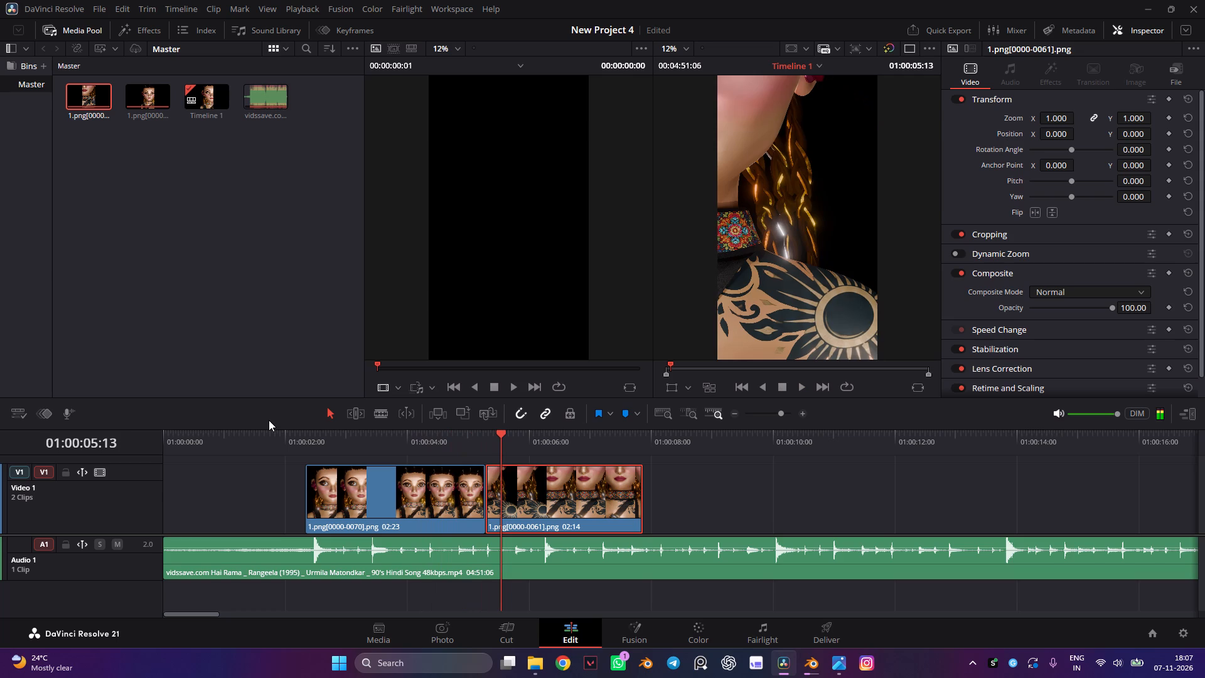
key(space)
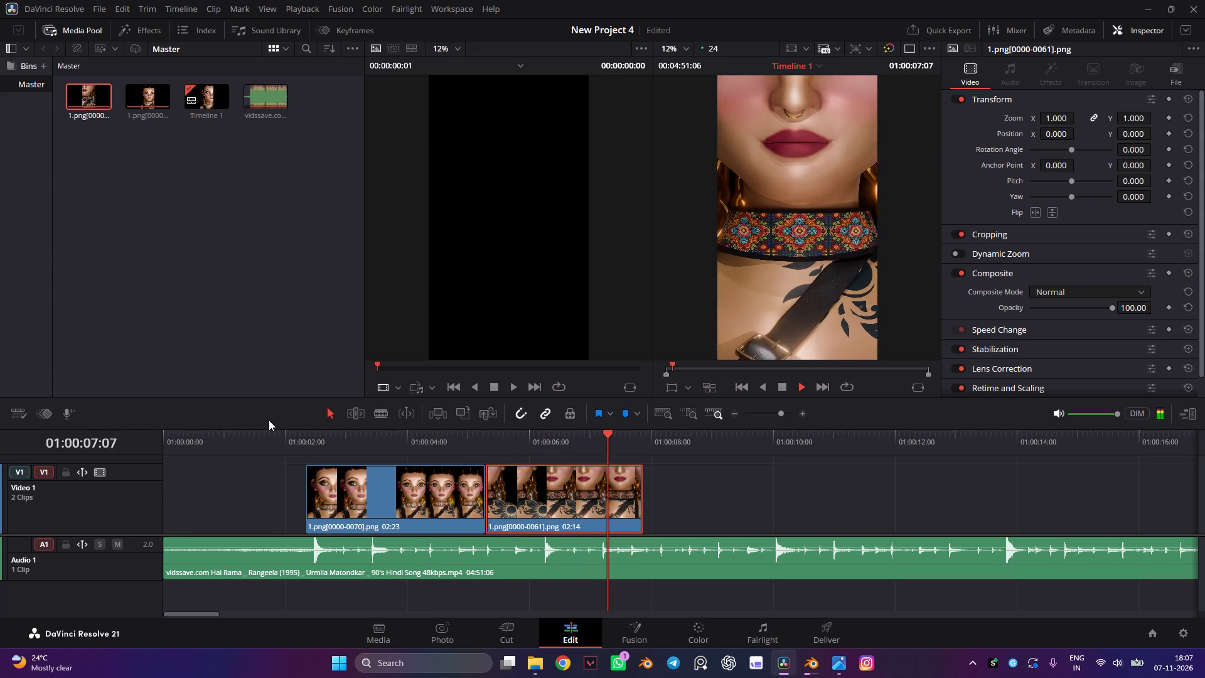
key(space)
Save New Project 4 and close DaVinci Resolve and the File Explorer window.
key(ctrl+s)
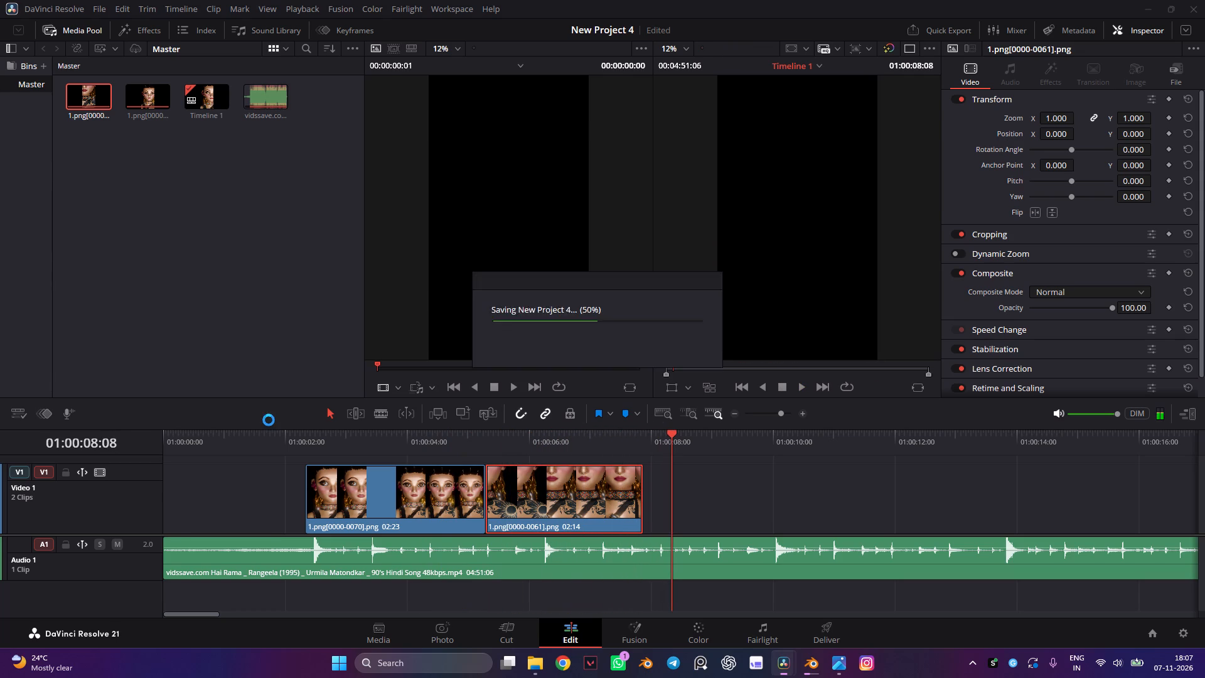
click(1204, 0)
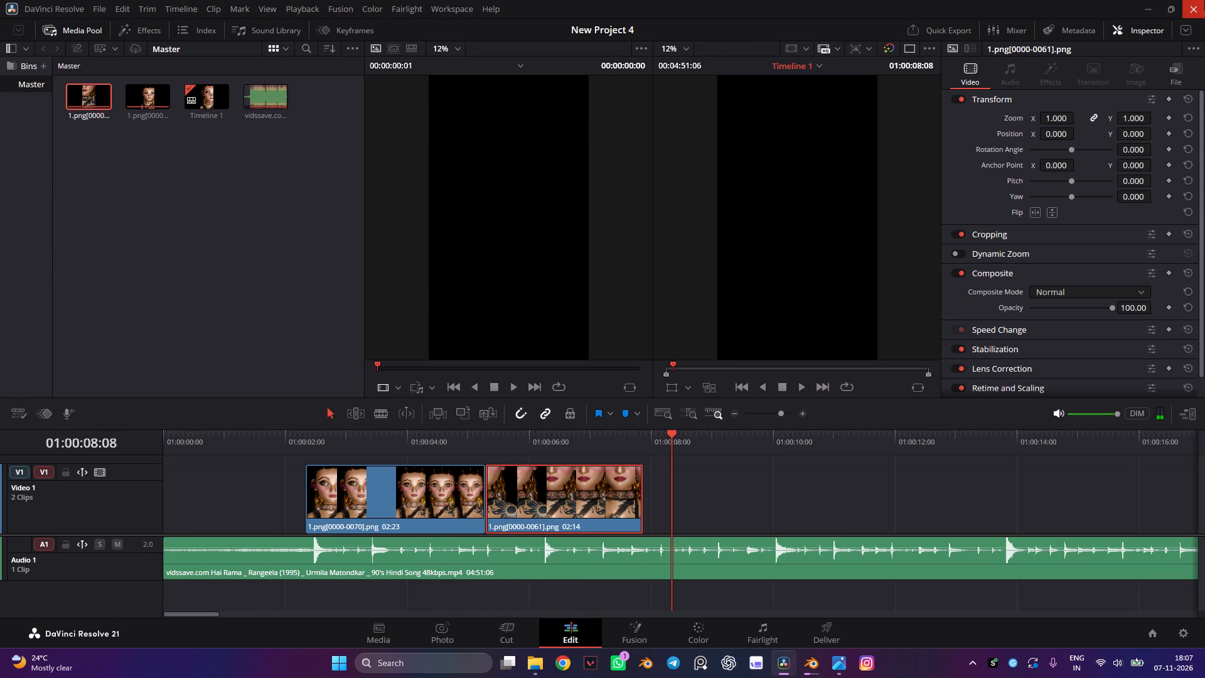
click(1204, 3)
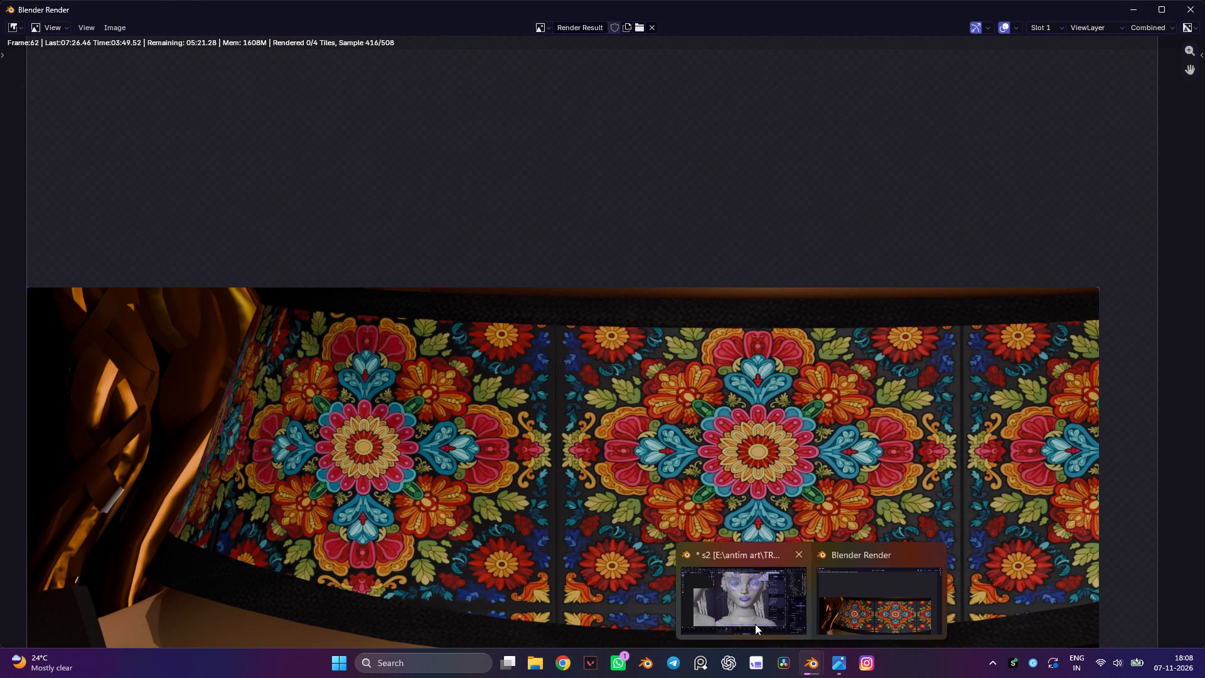
Switch to the Blender window containing the s2 scene.
click(761, 638)
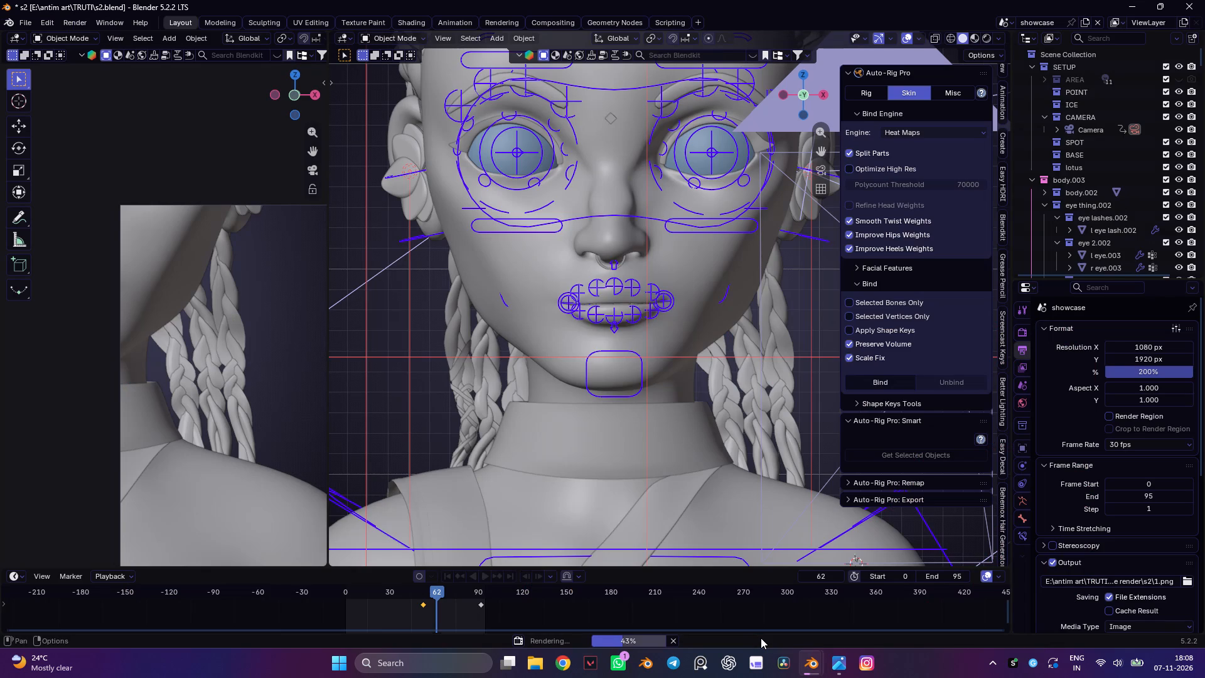
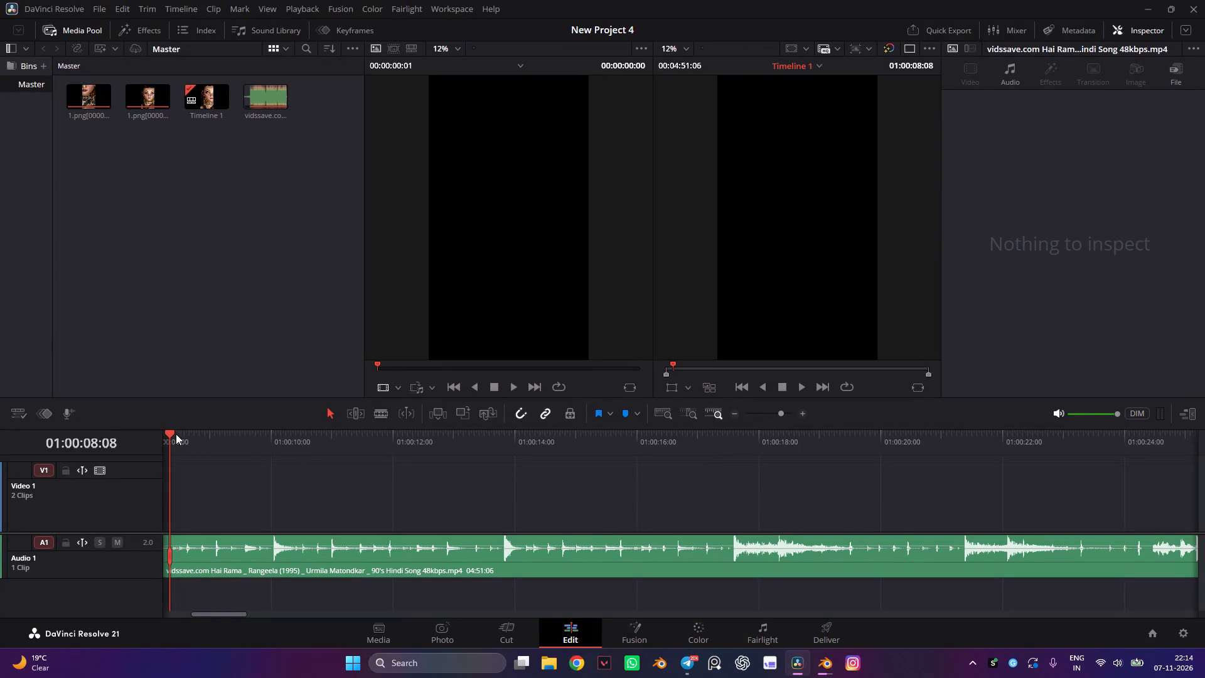
Play the edit from the start of the first clip and add a timeline marker after the s2 clip, at about 01:00:09:13.
drag(173, 434, 322, 426)
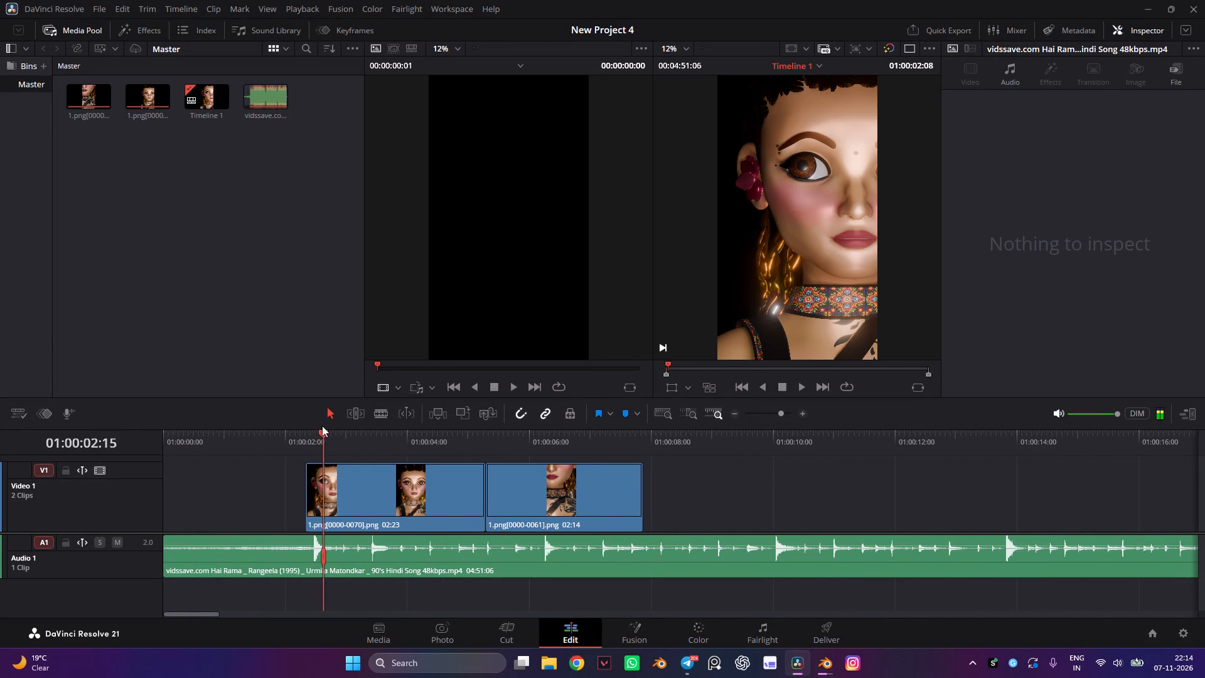
drag(322, 426, 307, 425)
key(space)
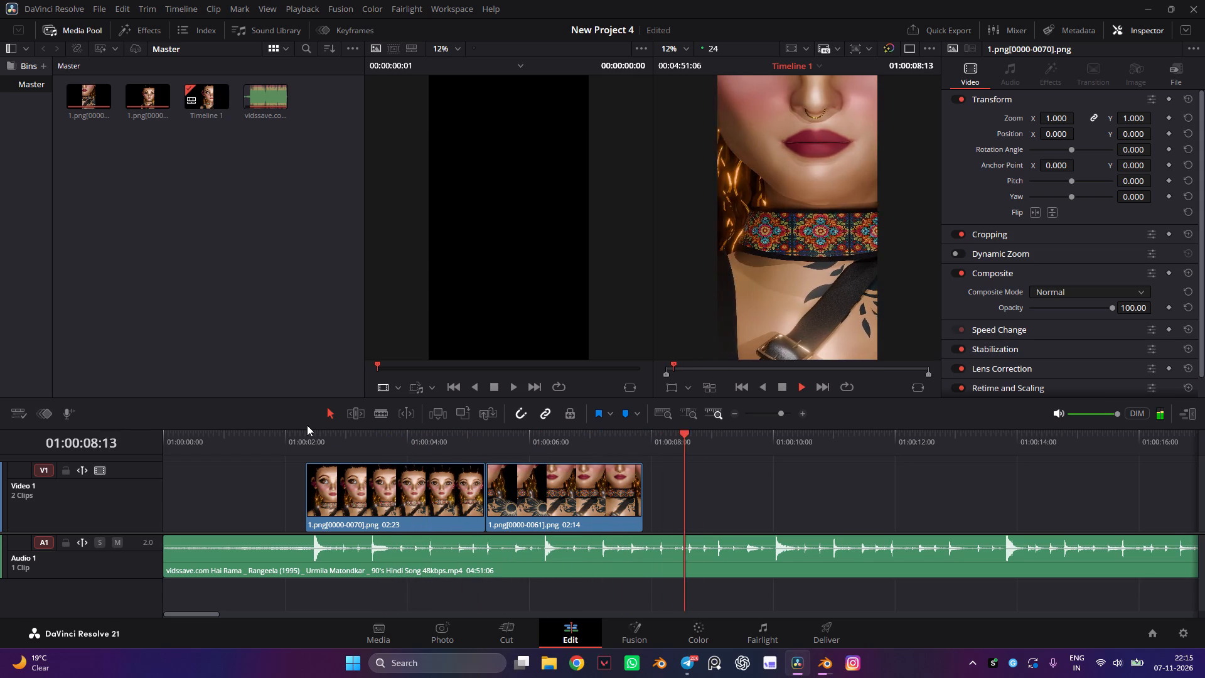
key(m)
key(space)
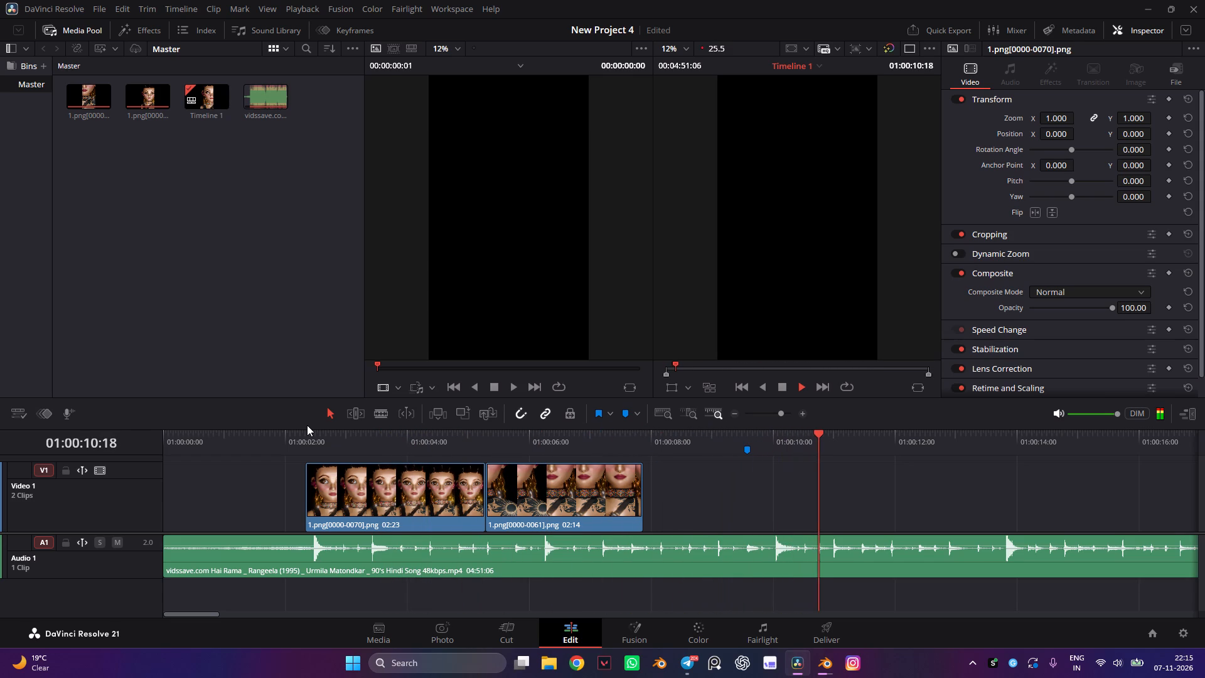
Scrub through the s2 clip from about 01:00:06:01 to 01:00:07:09 to review its motion against the music.
double_click(531, 438)
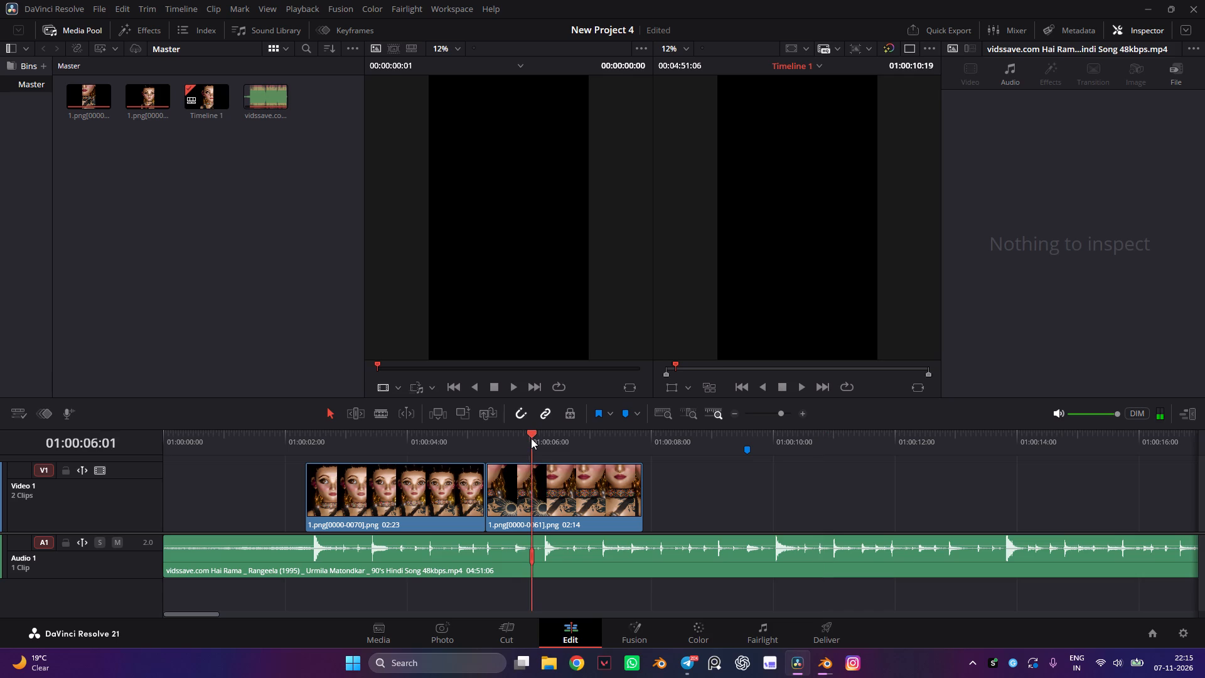
drag(538, 431, 592, 441)
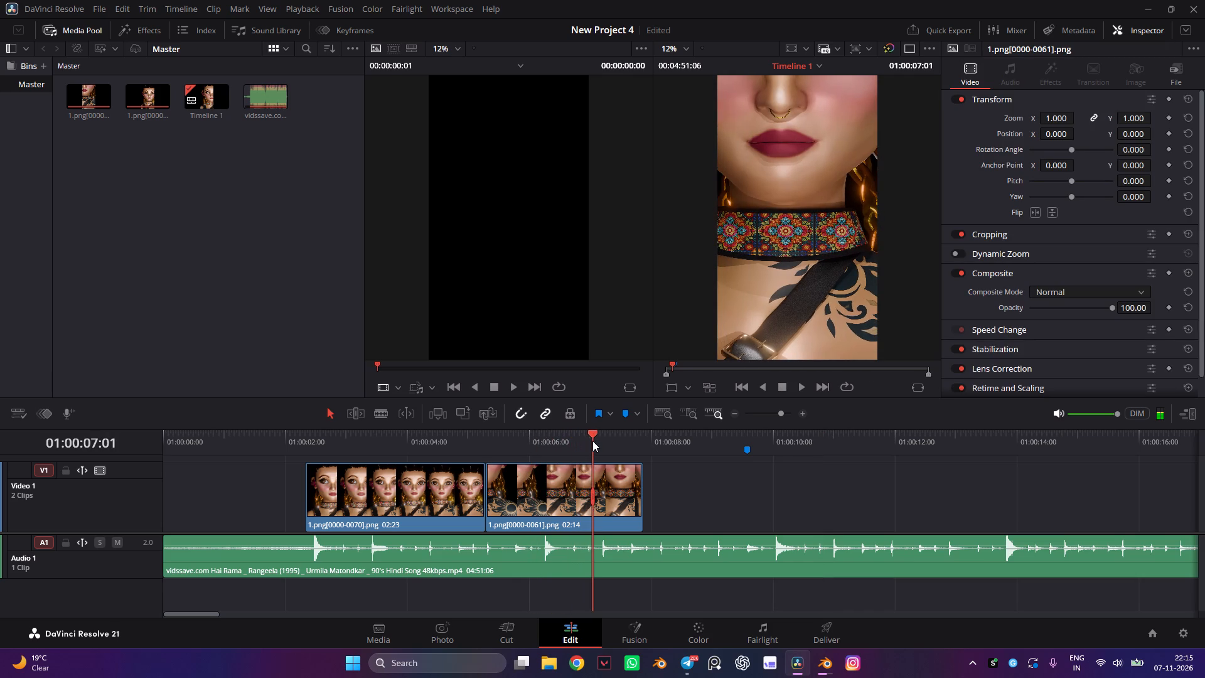
drag(592, 441, 613, 438)
Bring the s2 folder from TRUTI's showcase render folder onto Video 1 as a new clip starting at about 01:00:08:15.
click(551, 660)
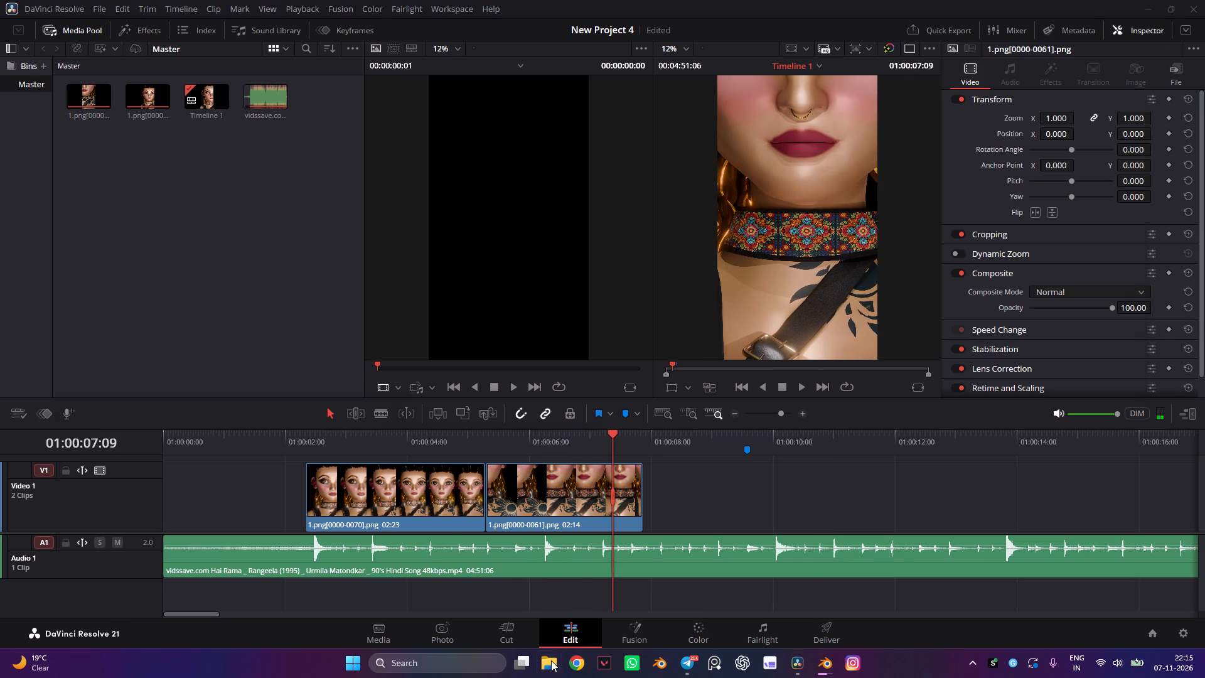
click(62, 353)
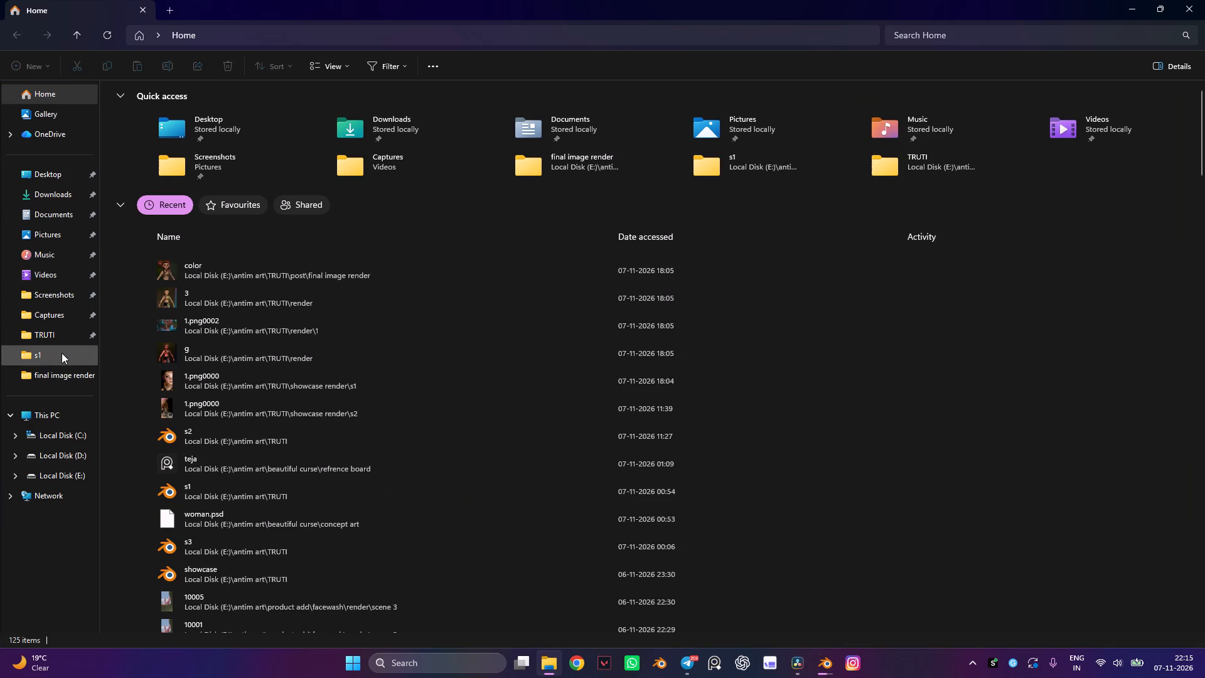
click(76, 31)
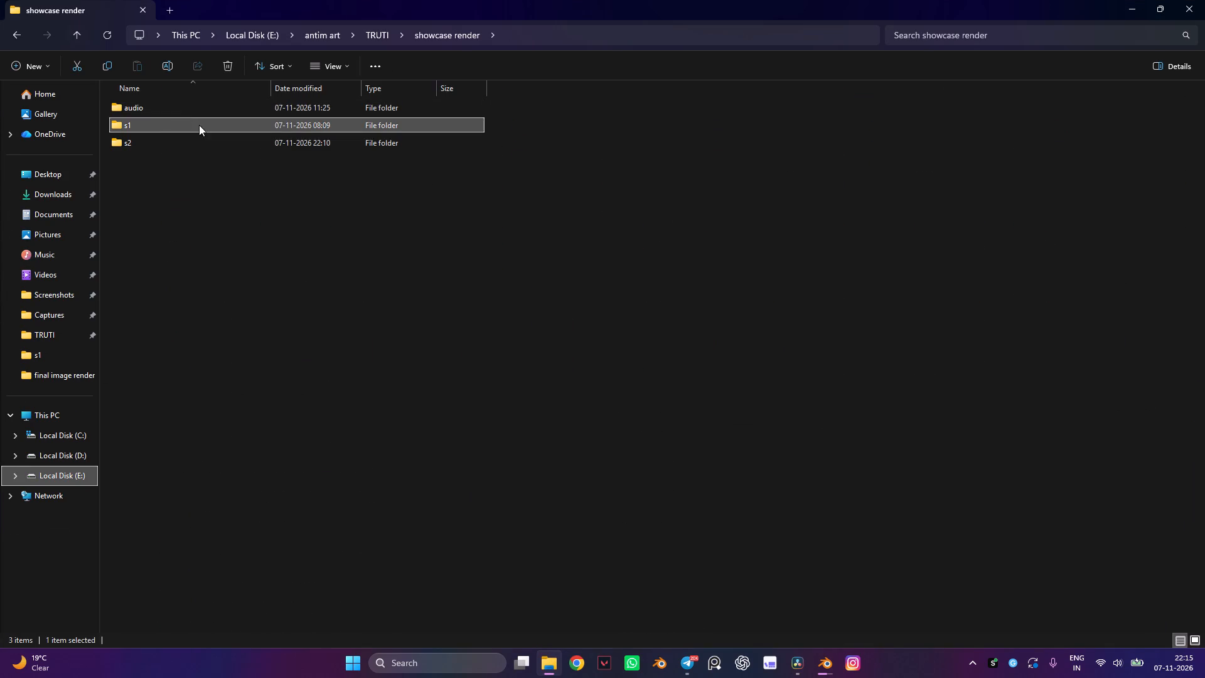
click(154, 143)
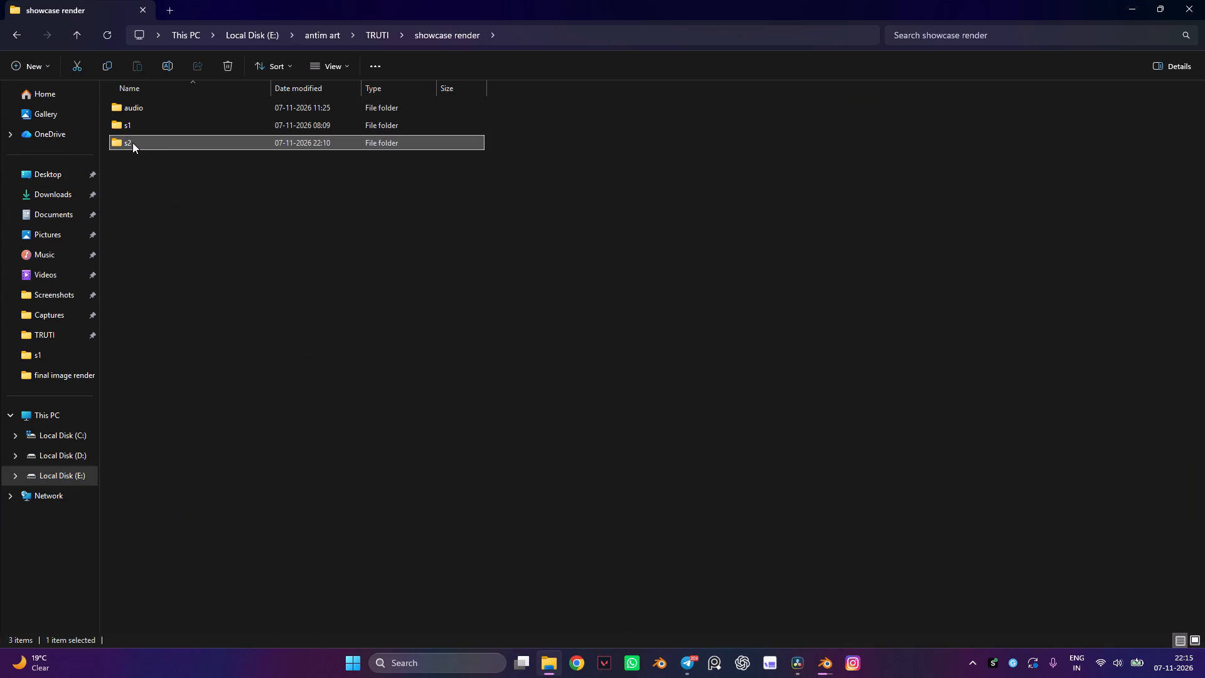
drag(132, 143, 587, 415)
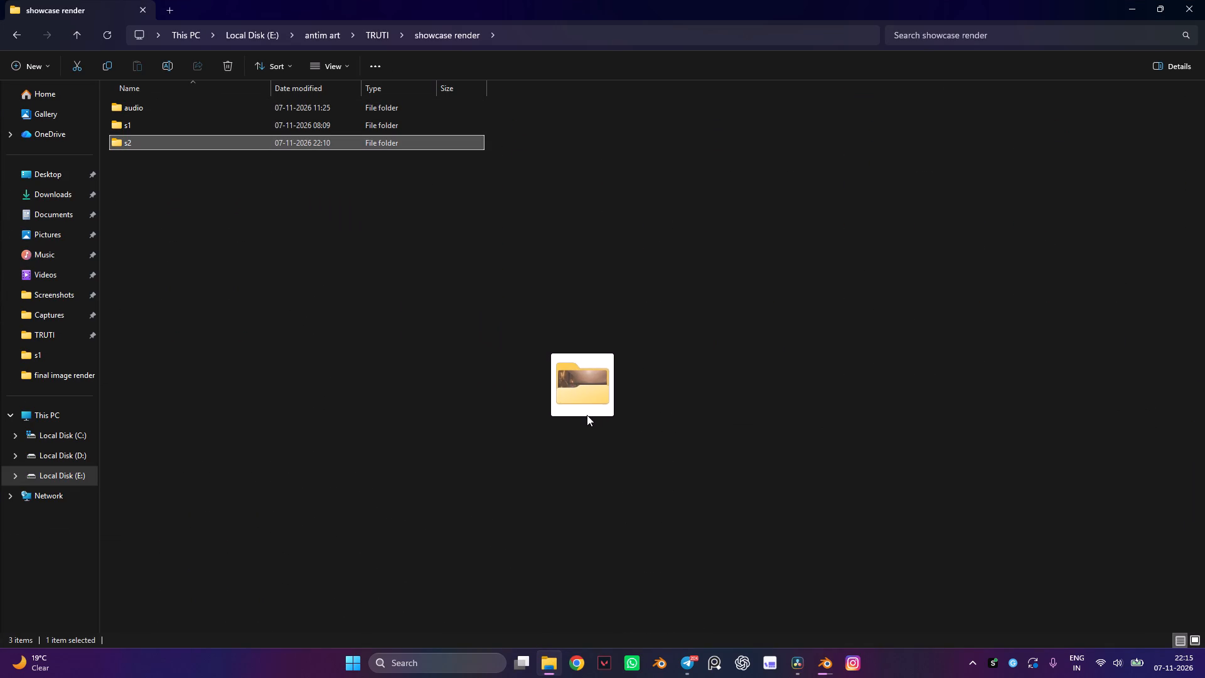
drag(587, 415, 768, 608)
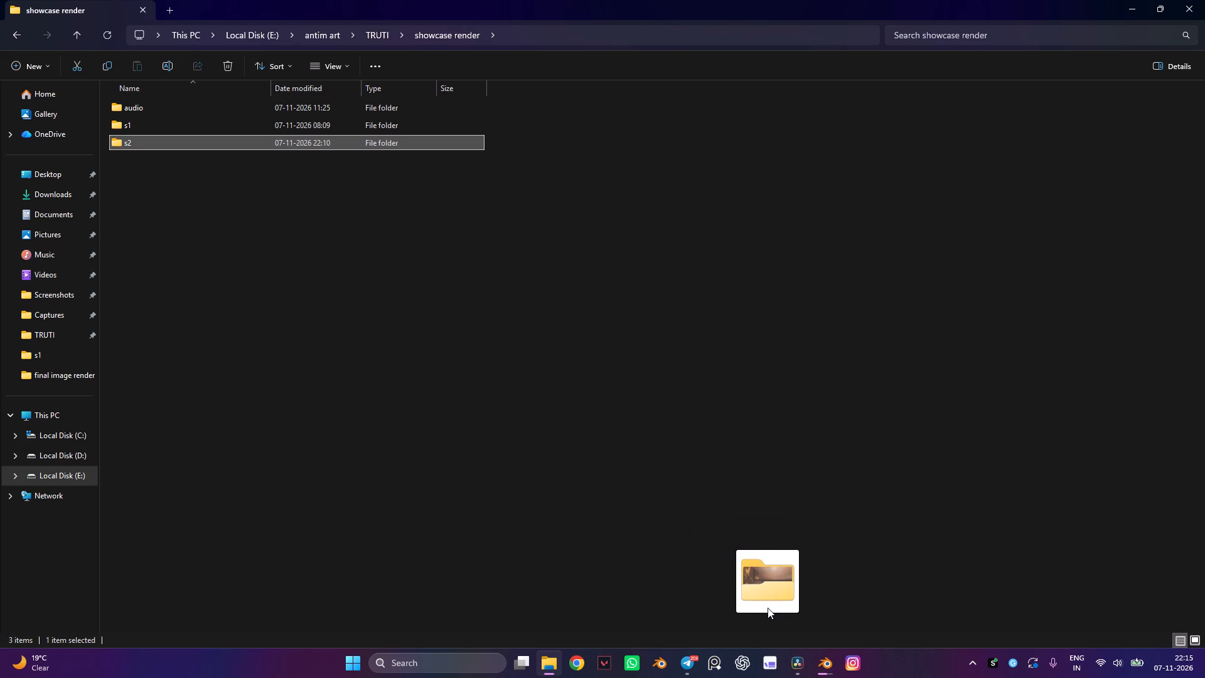
drag(768, 608, 699, 518)
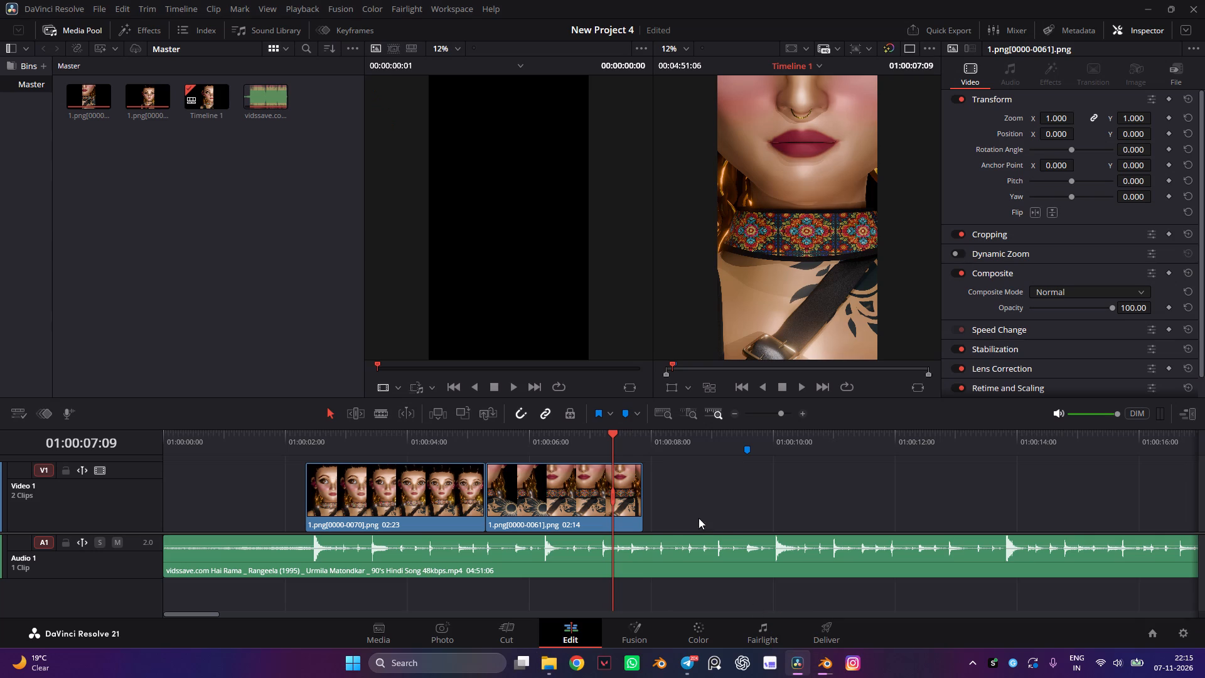
drag(699, 518, 687, 502)
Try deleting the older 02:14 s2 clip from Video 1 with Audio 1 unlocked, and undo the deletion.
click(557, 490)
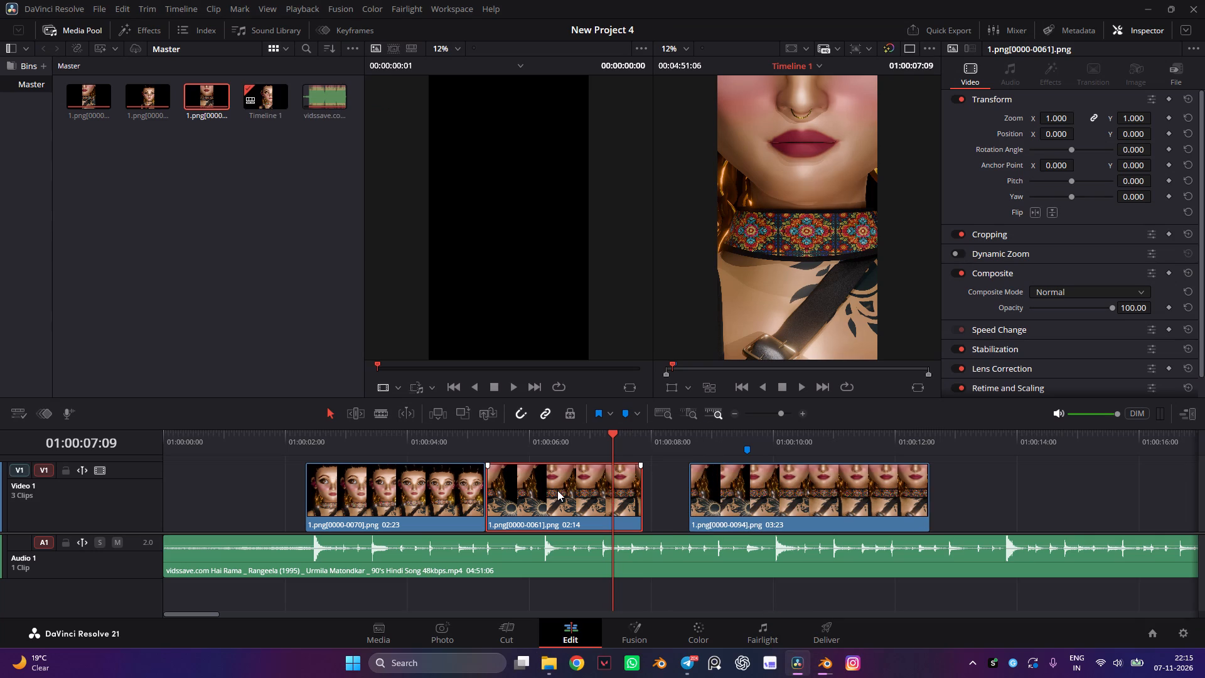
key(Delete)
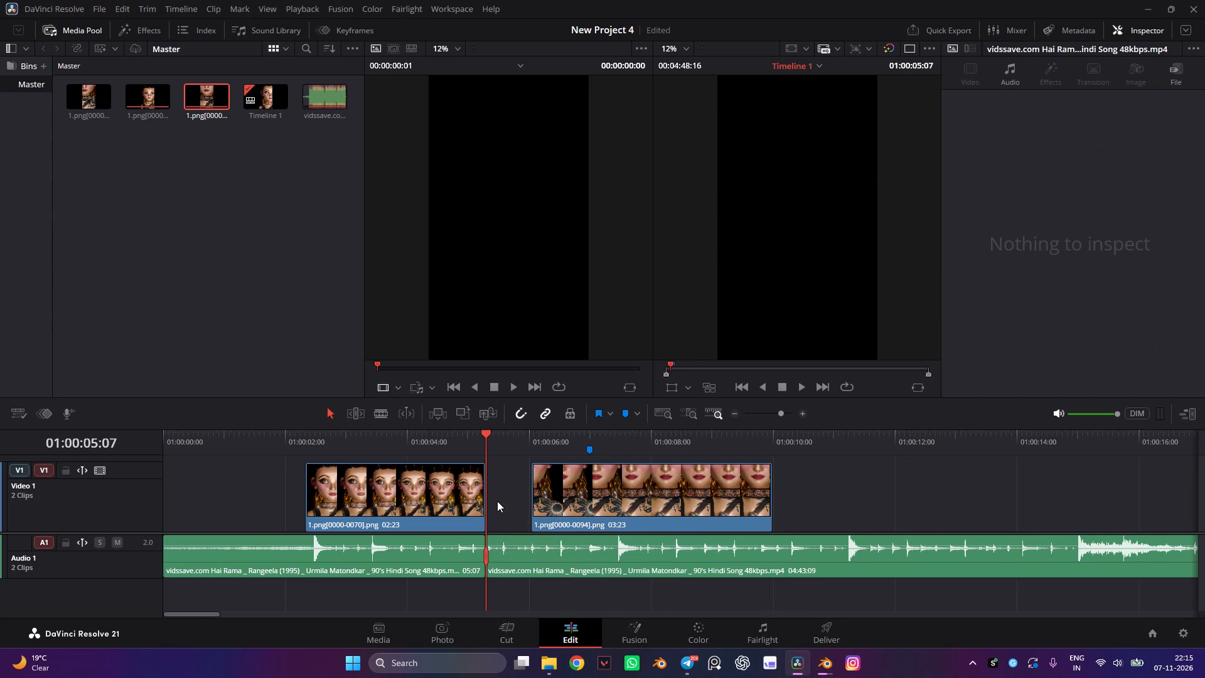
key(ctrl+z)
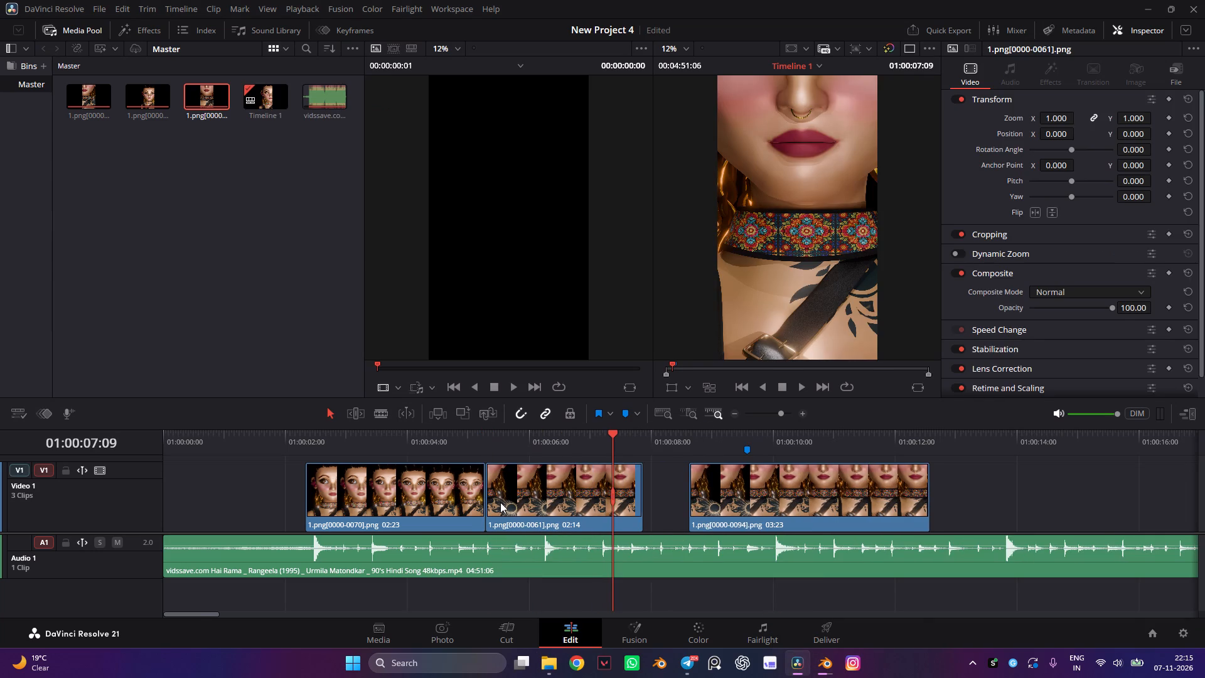
Lock the Audio 1 track and delete the older 02:14 s2 clip from Video 1.
click(65, 544)
click(565, 463)
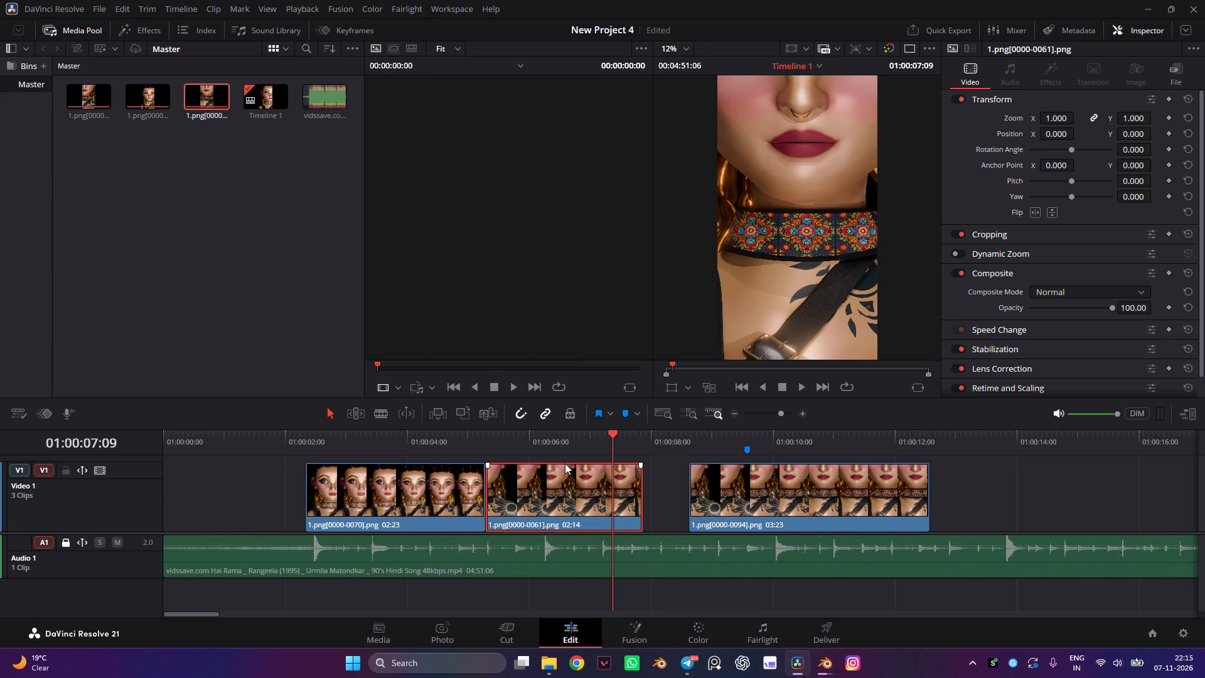
key(Delete)
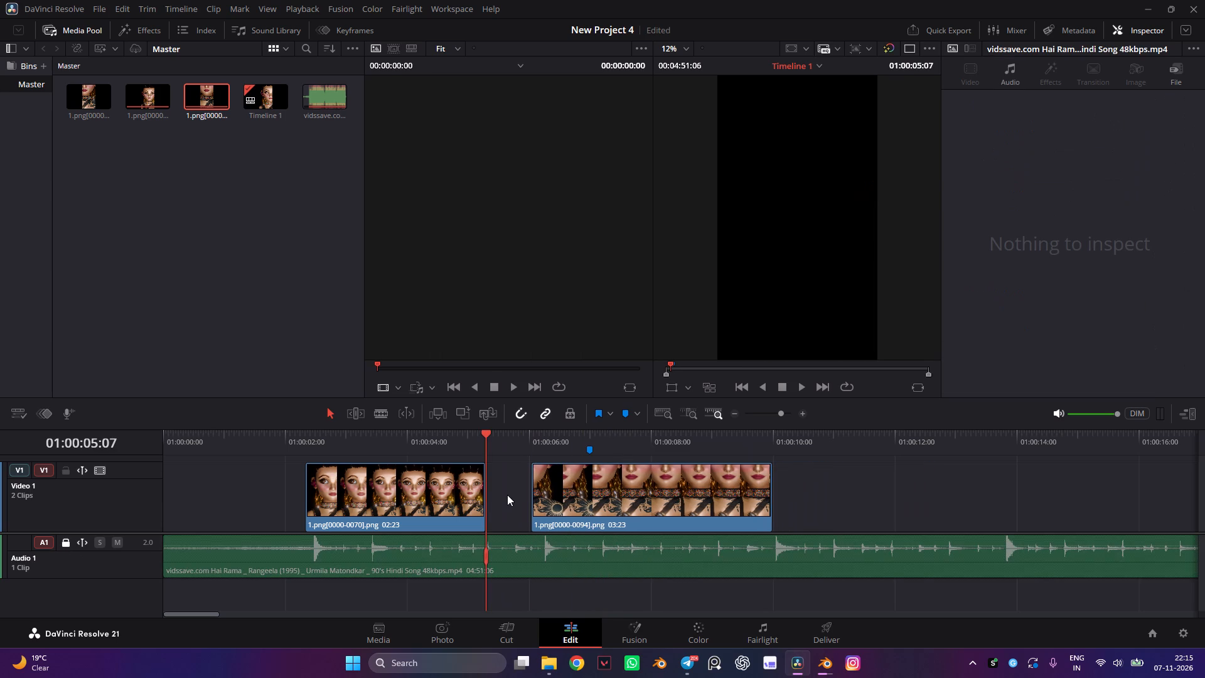
Ripple cut the remaining gap on Video 1 so the new s2 clip directly follows the first clip.
click(501, 495)
right_click(501, 495)
click(540, 519)
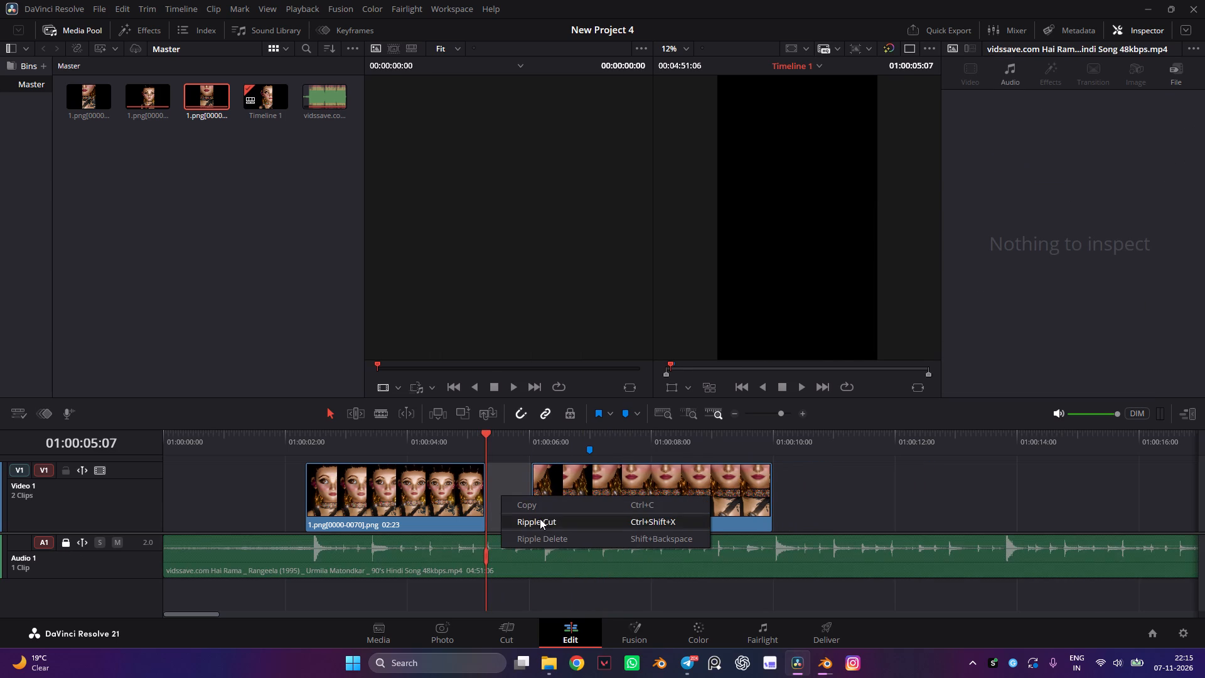
Play back the new s2 clip and its ending to check the timing against the music.
key(space)
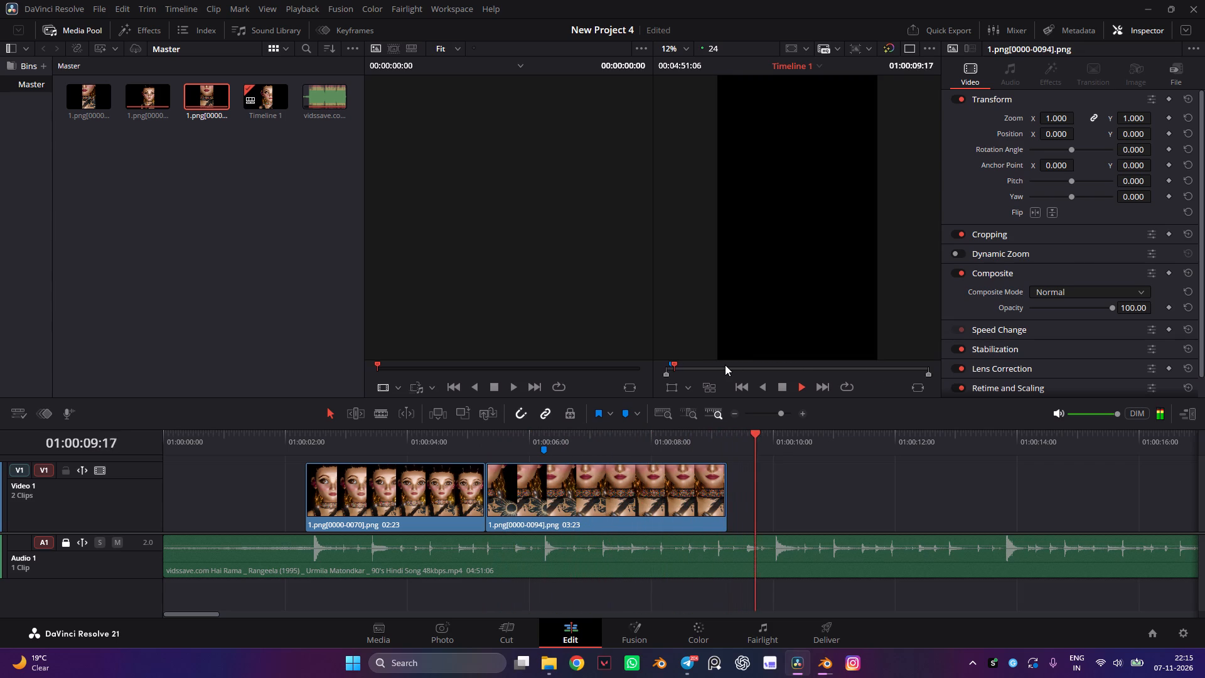
key(space)
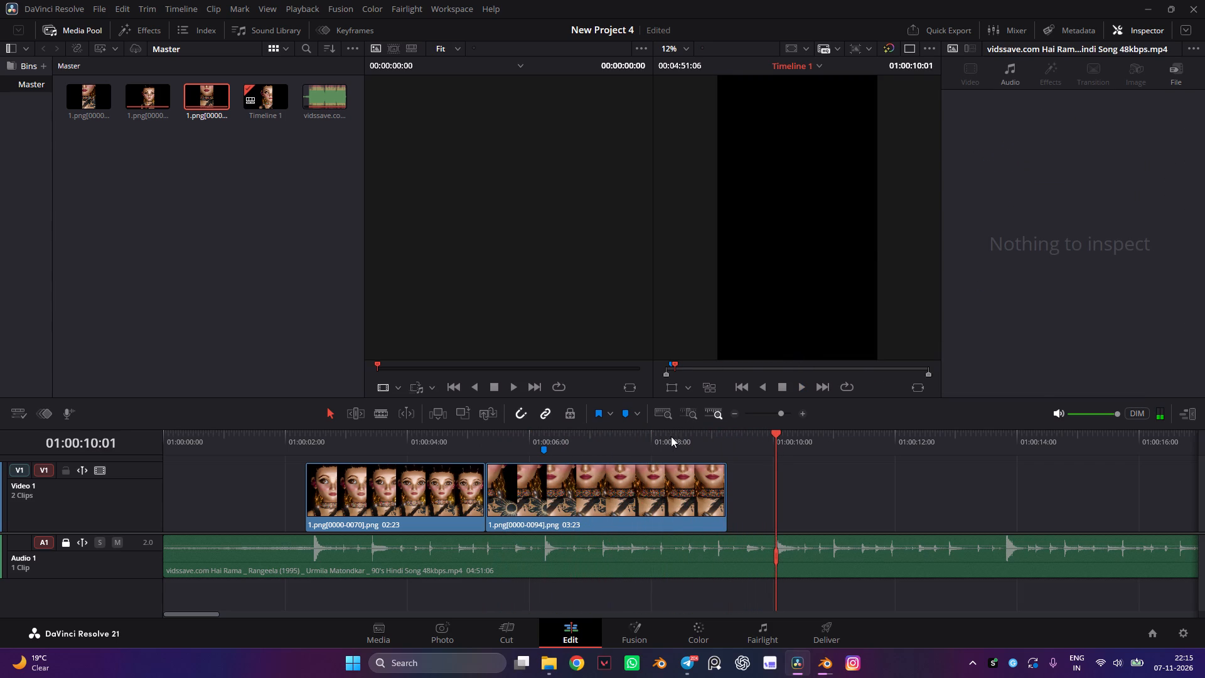
click(671, 436)
key(space)
key(space)
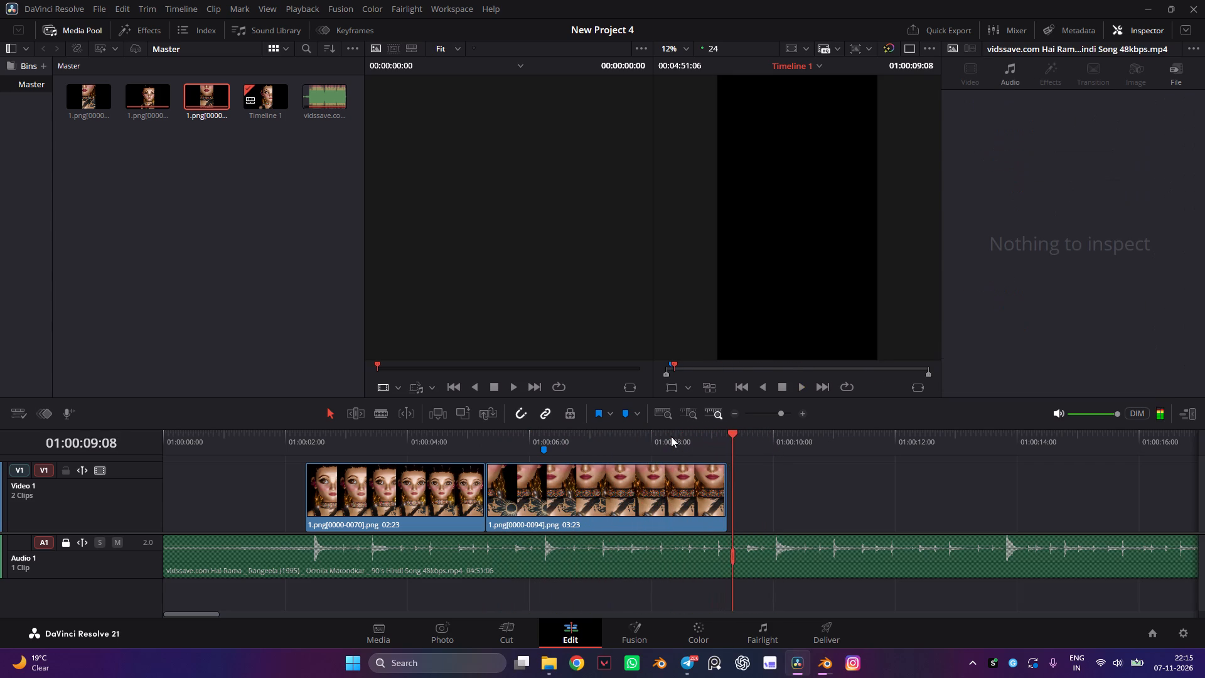
Swap the clips on Video 1: s2 starting at about 01:00:02:10, followed by the s1 face clip at its 02:23 length.
drag(616, 480, 268, 495)
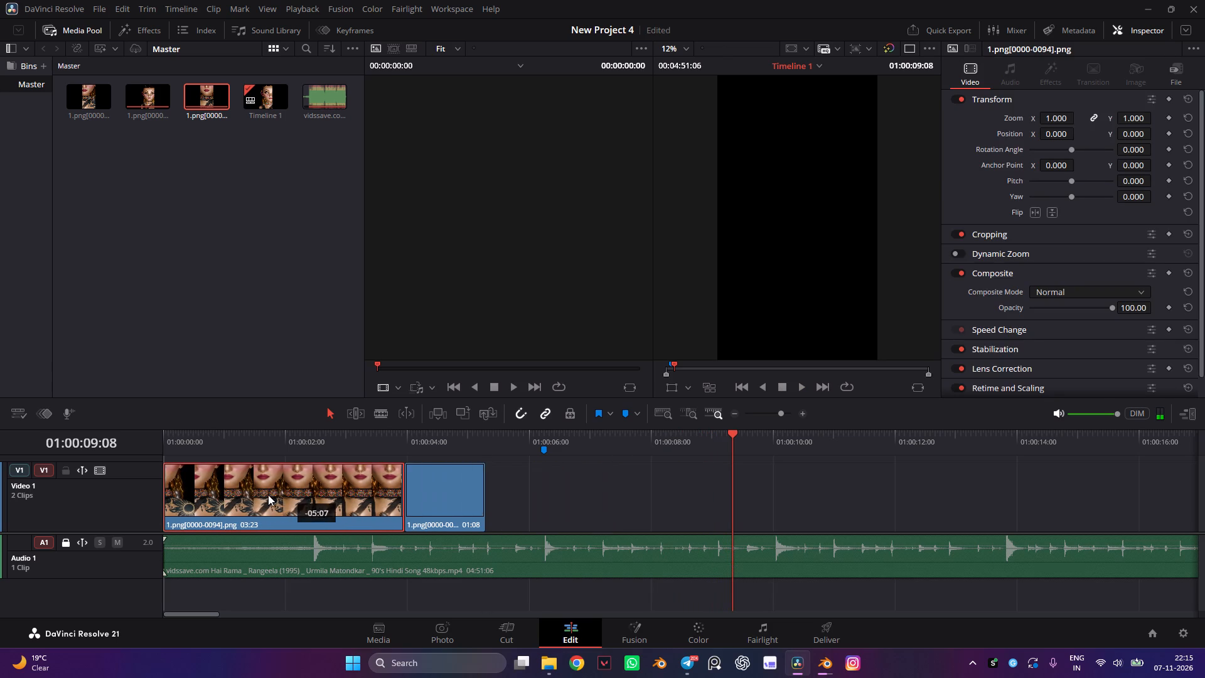
drag(268, 495, 301, 494)
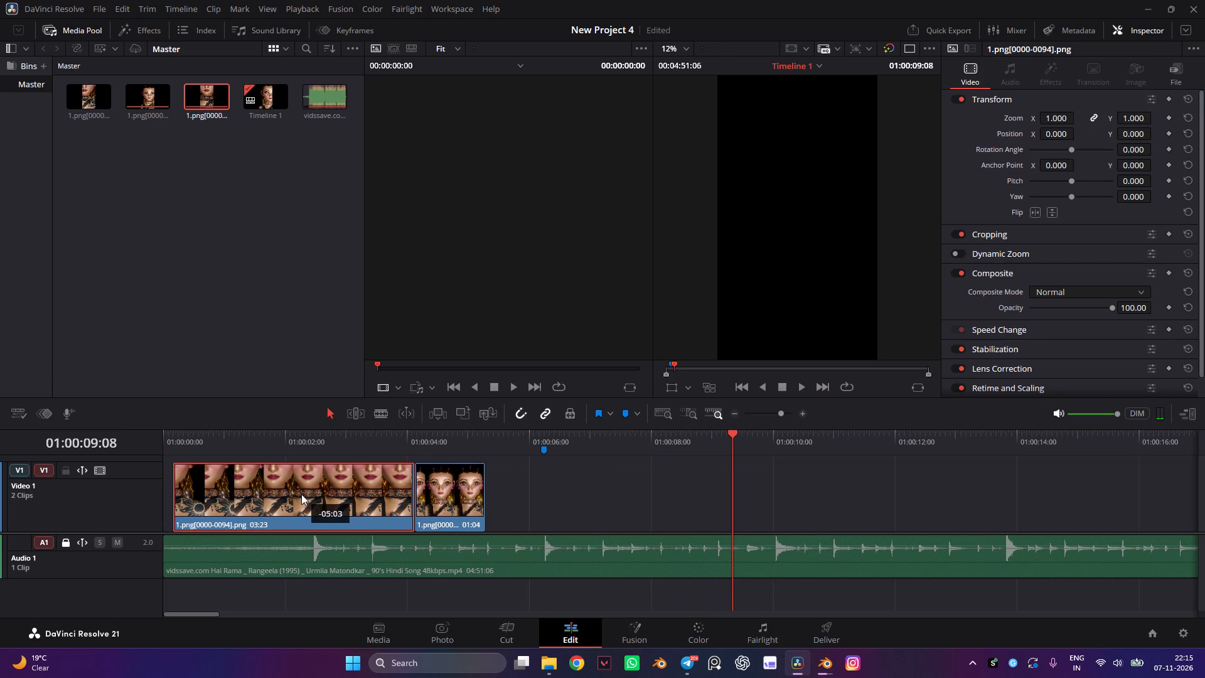
drag(449, 505, 692, 495)
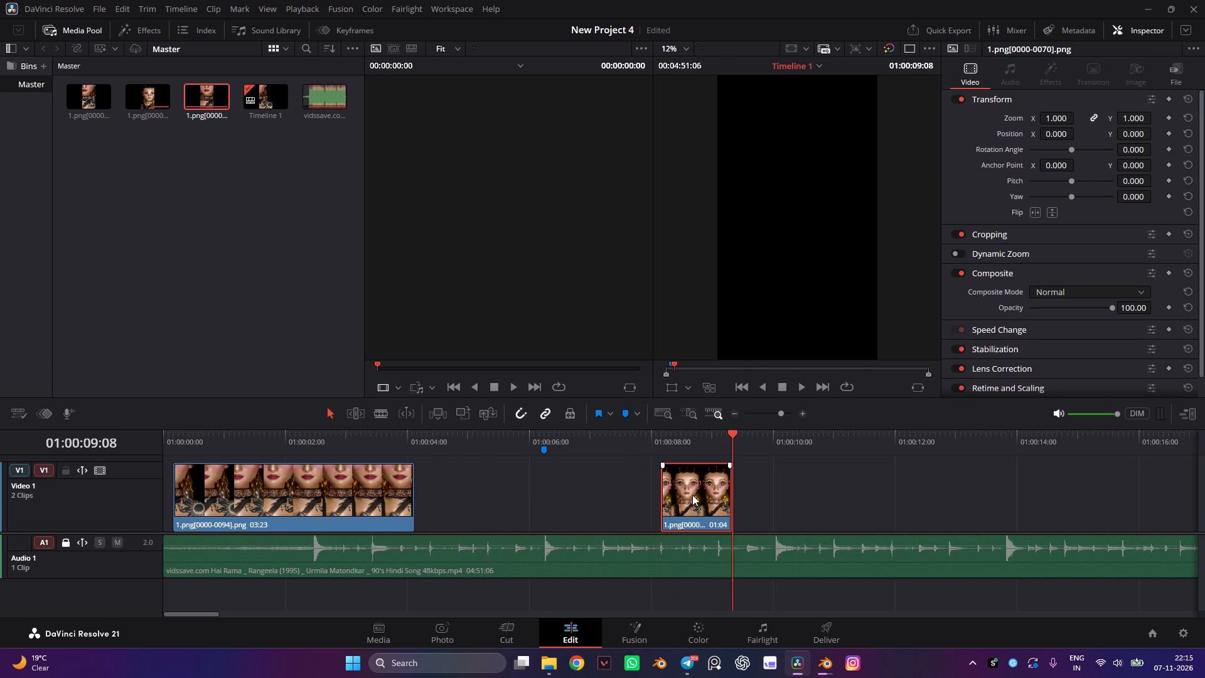
drag(664, 492, 485, 477)
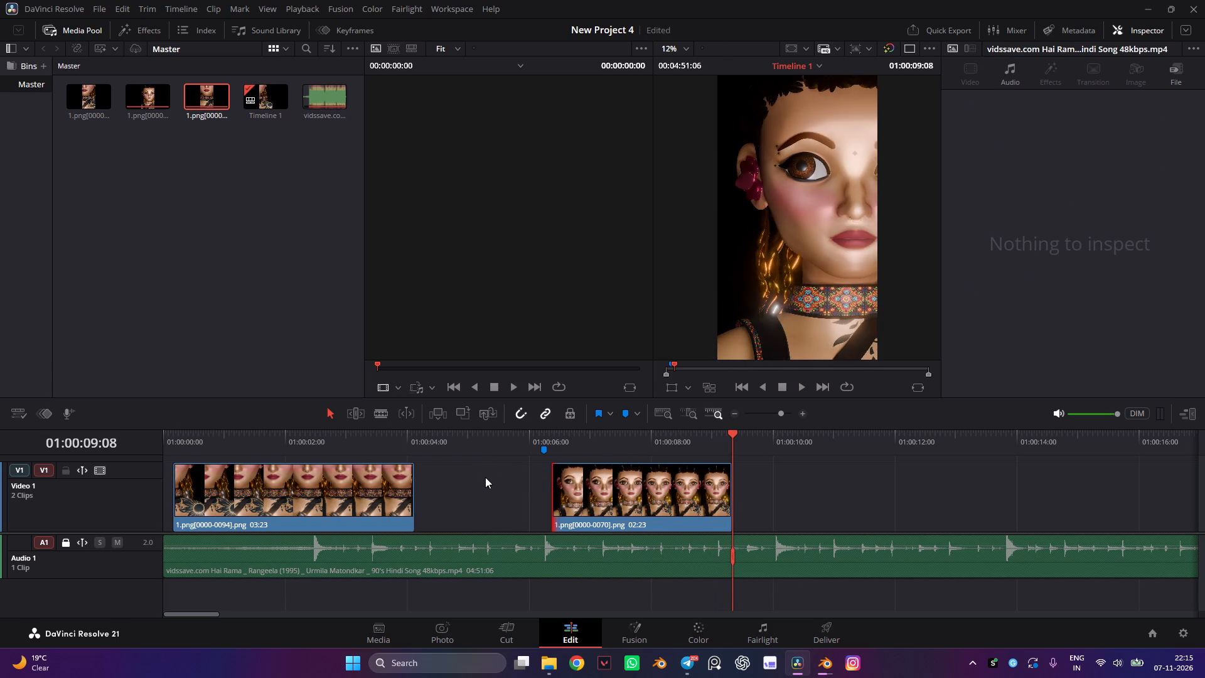
drag(329, 493, 462, 494)
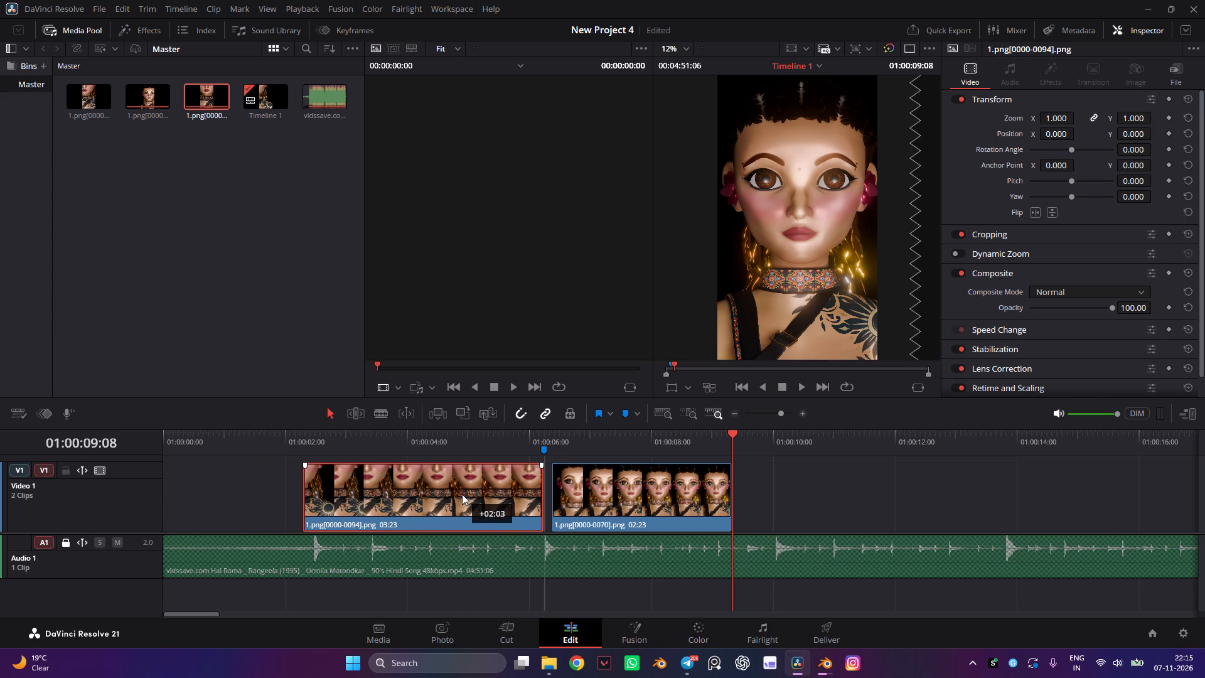
drag(462, 494, 469, 497)
Play back the reordered edit from the start of the s2 clip to past the end of the s1 clip.
click(312, 434)
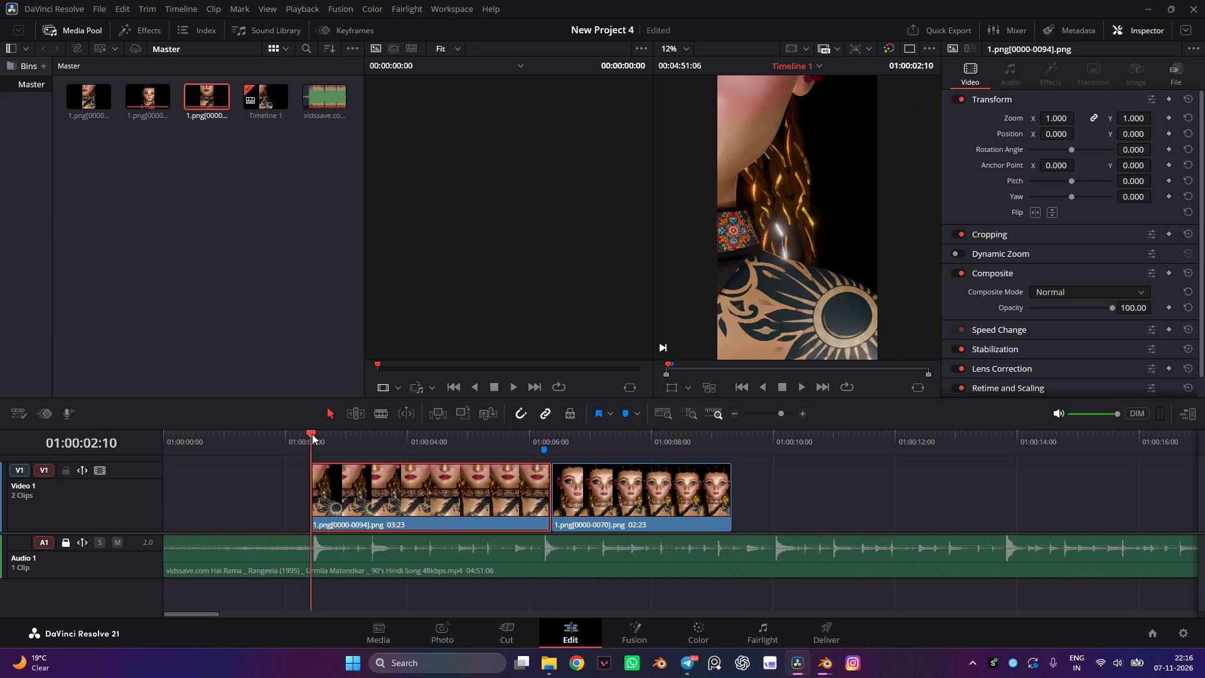
key(space)
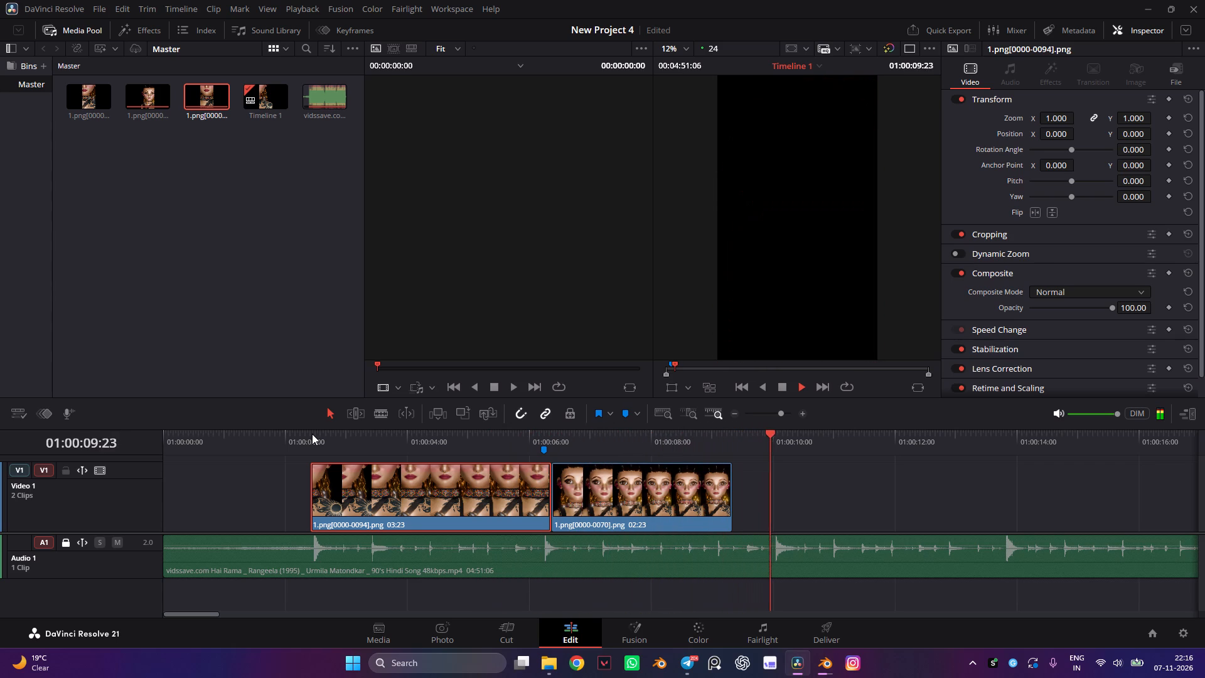
key(space)
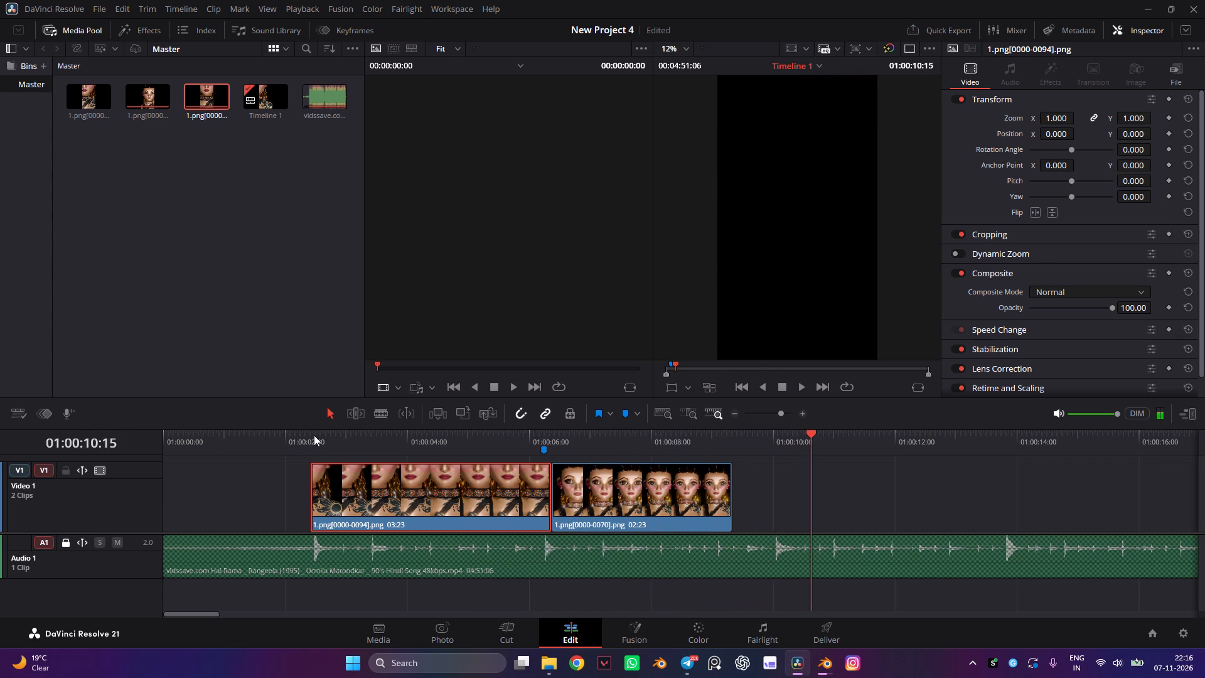
Find the cut point by playing the s2 clip from its start, and split it with the Blade tool at 01:00:04:08.
click(314, 435)
key(space)
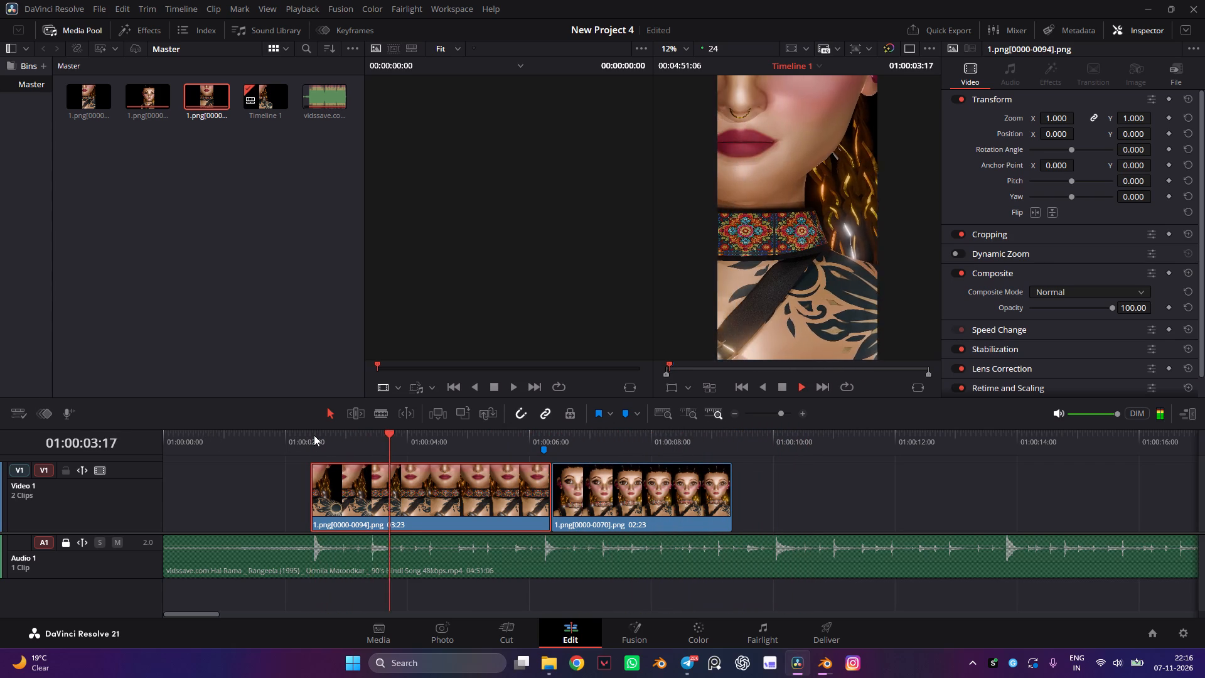
key(space)
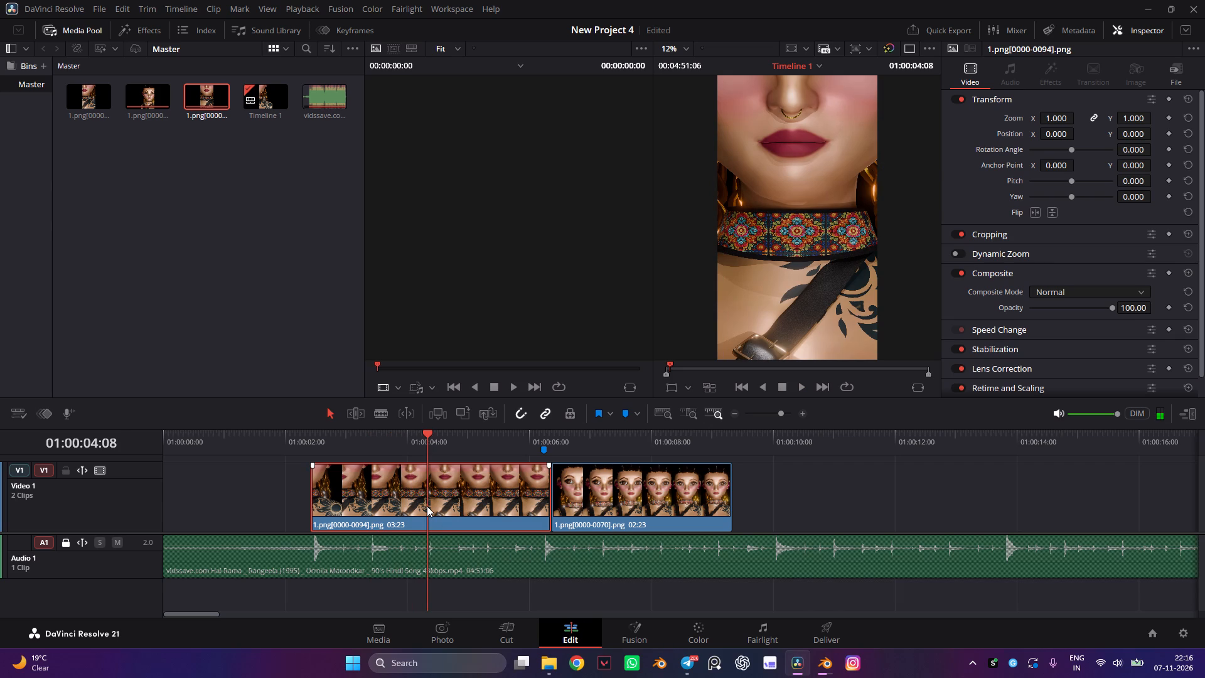
click(427, 506)
key(c)
key(b)
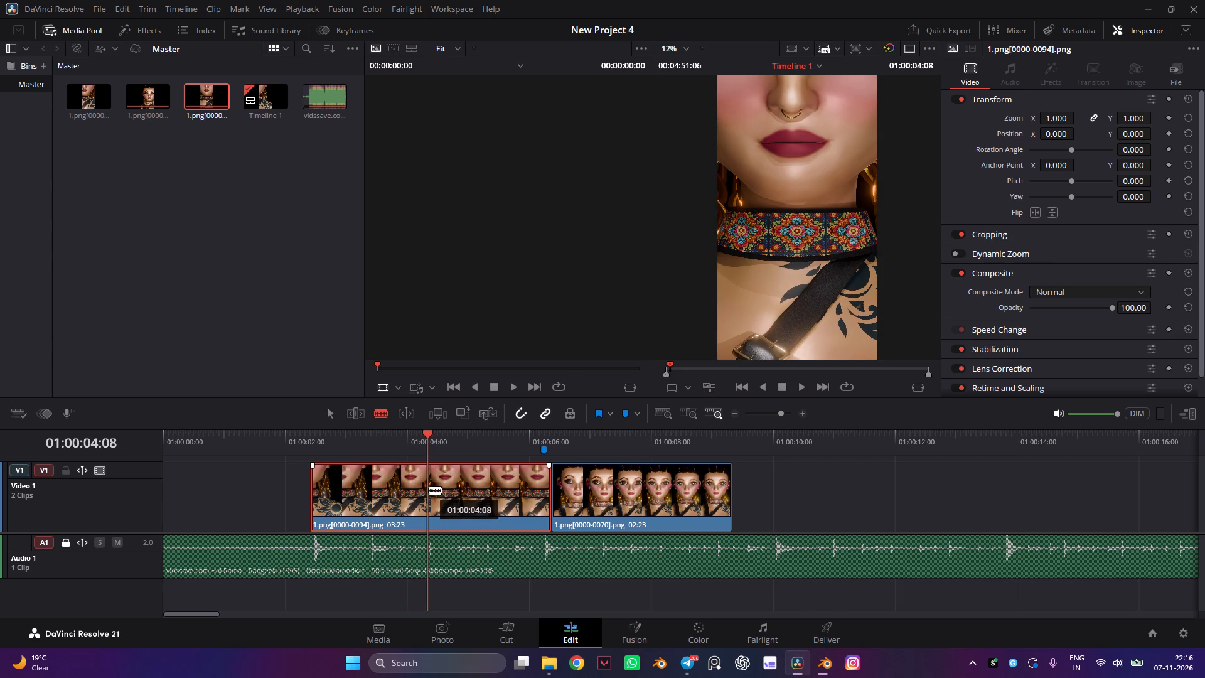
click(429, 489)
key(a)
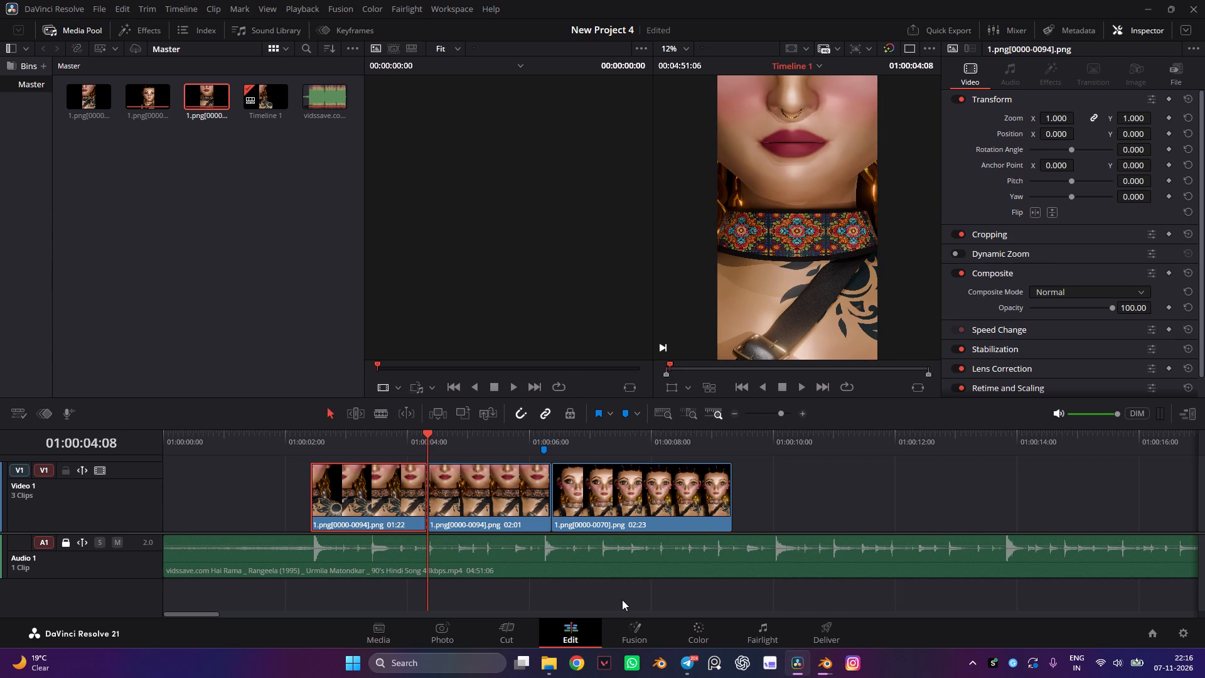
Move the second s2 piece out to about 01:00:10:06 and place the s1 face clip directly after the first s2 piece at 01:00:04:08.
drag(525, 502, 913, 517)
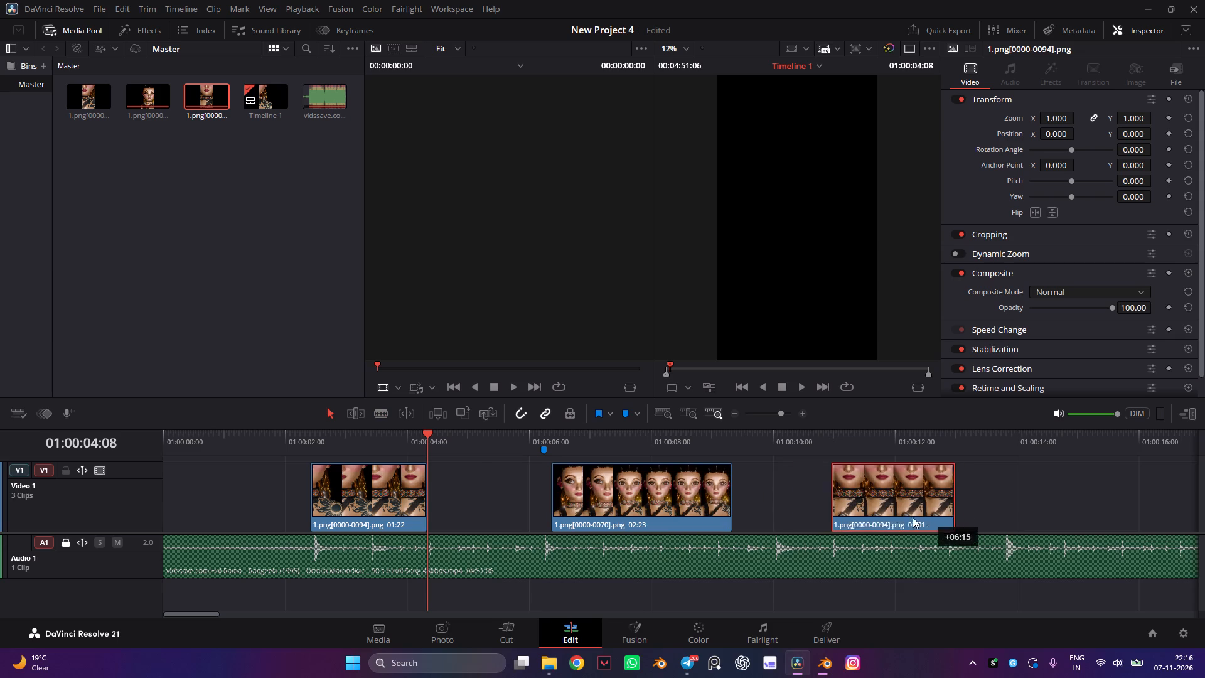
drag(913, 517, 888, 514)
drag(683, 506, 557, 502)
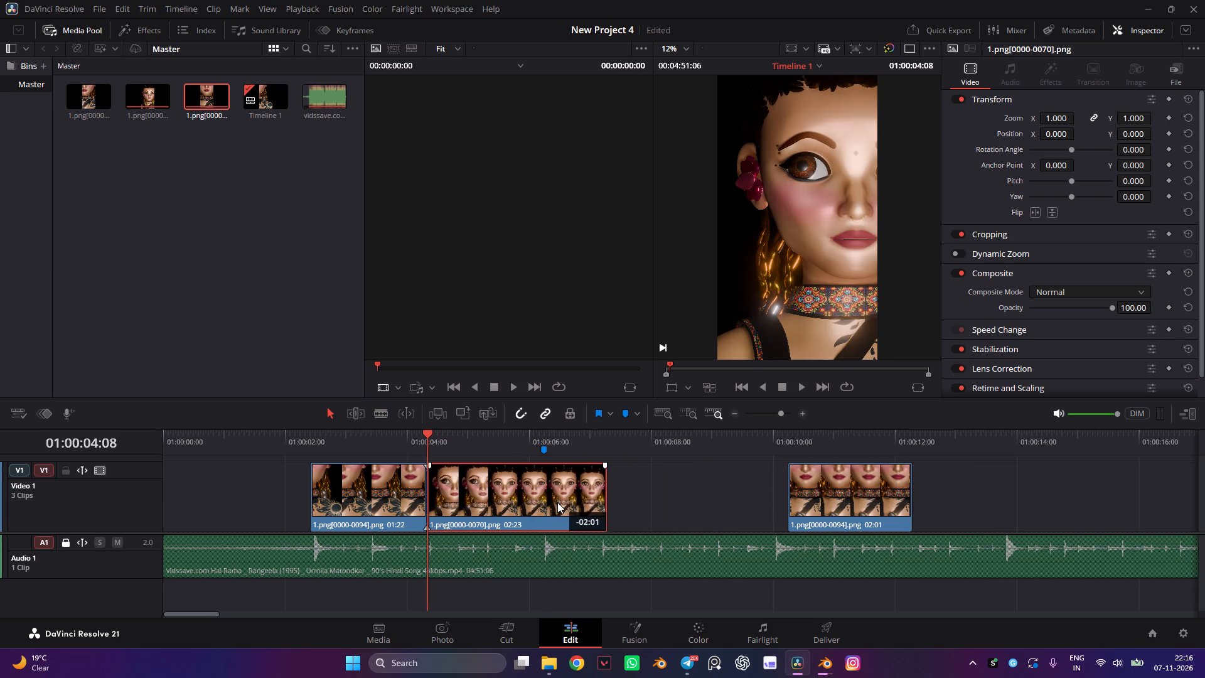
drag(557, 502, 556, 502)
Play the edit through the s1 clip against the music, and move the second s2 piece to start at 01:00:08:02.
key(space)
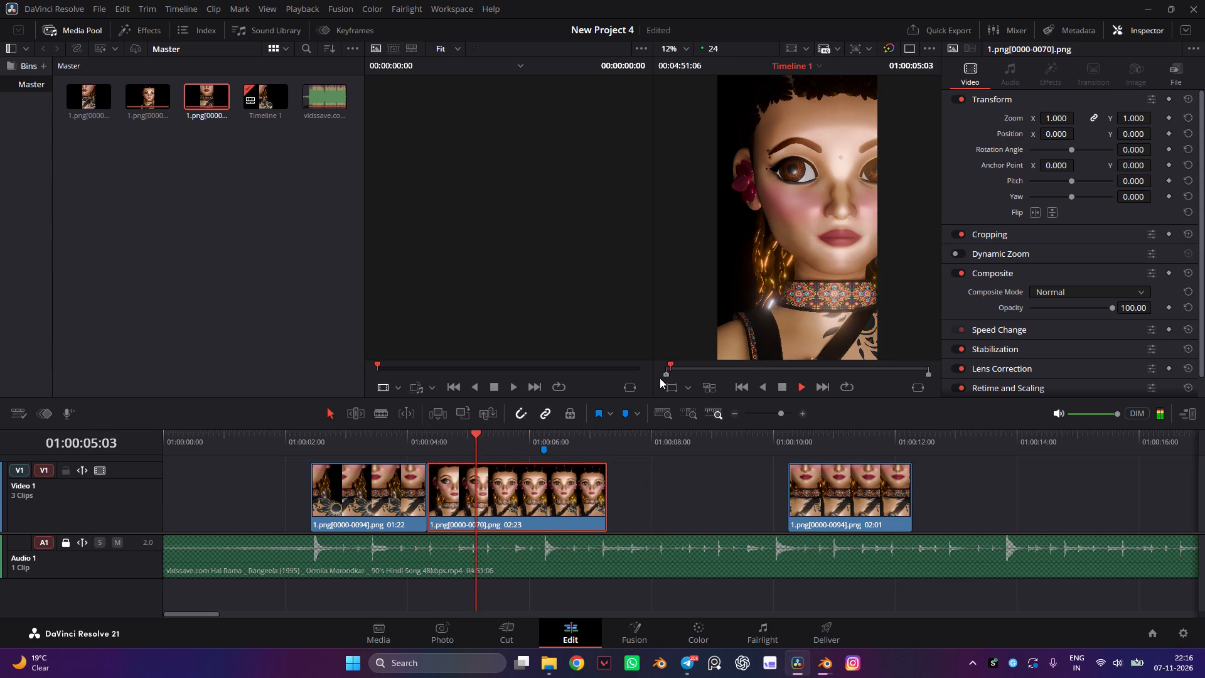
key(space)
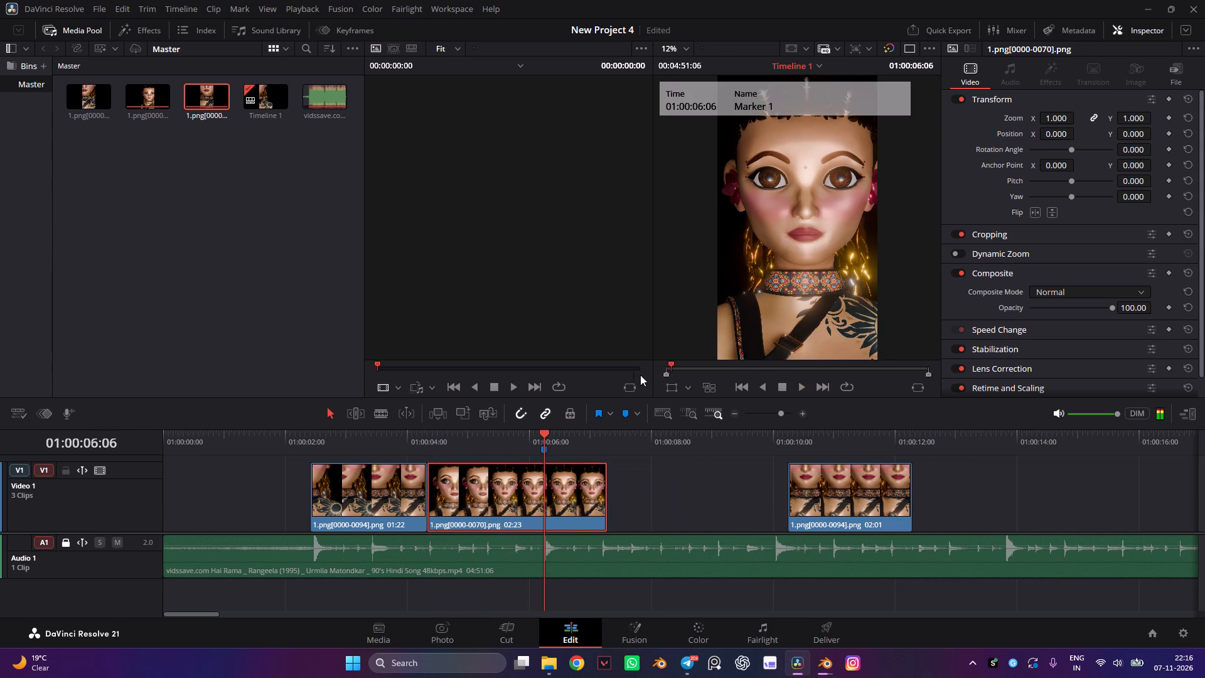
key(space)
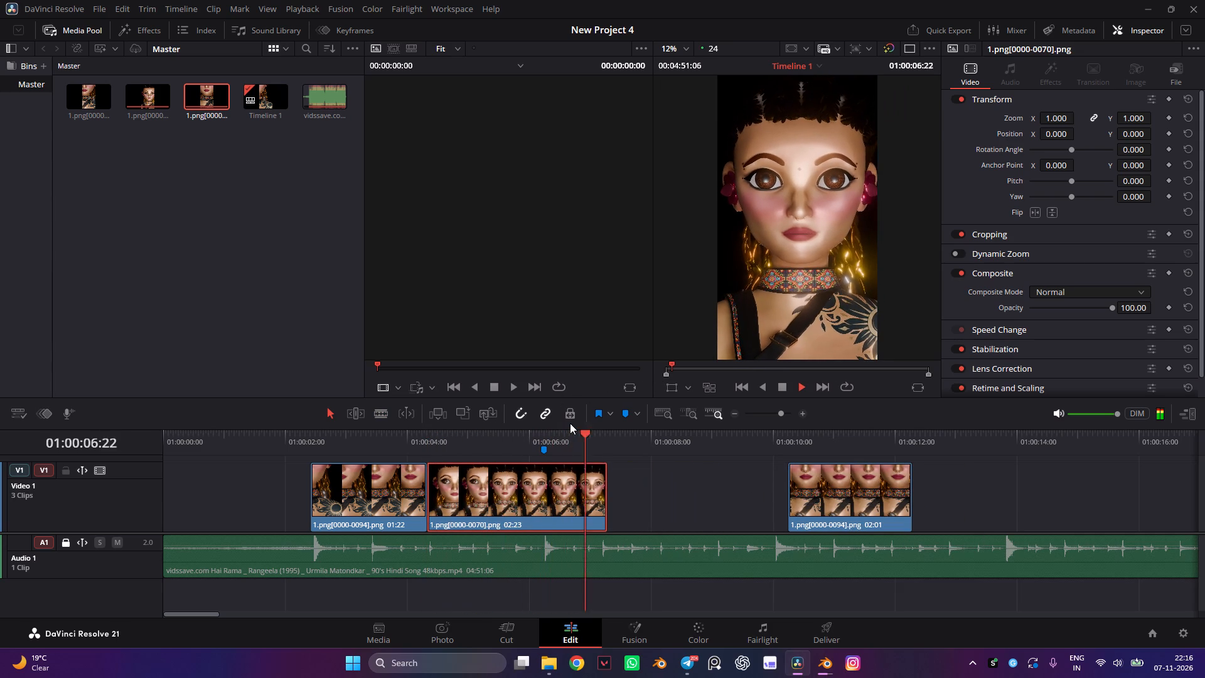
key(space)
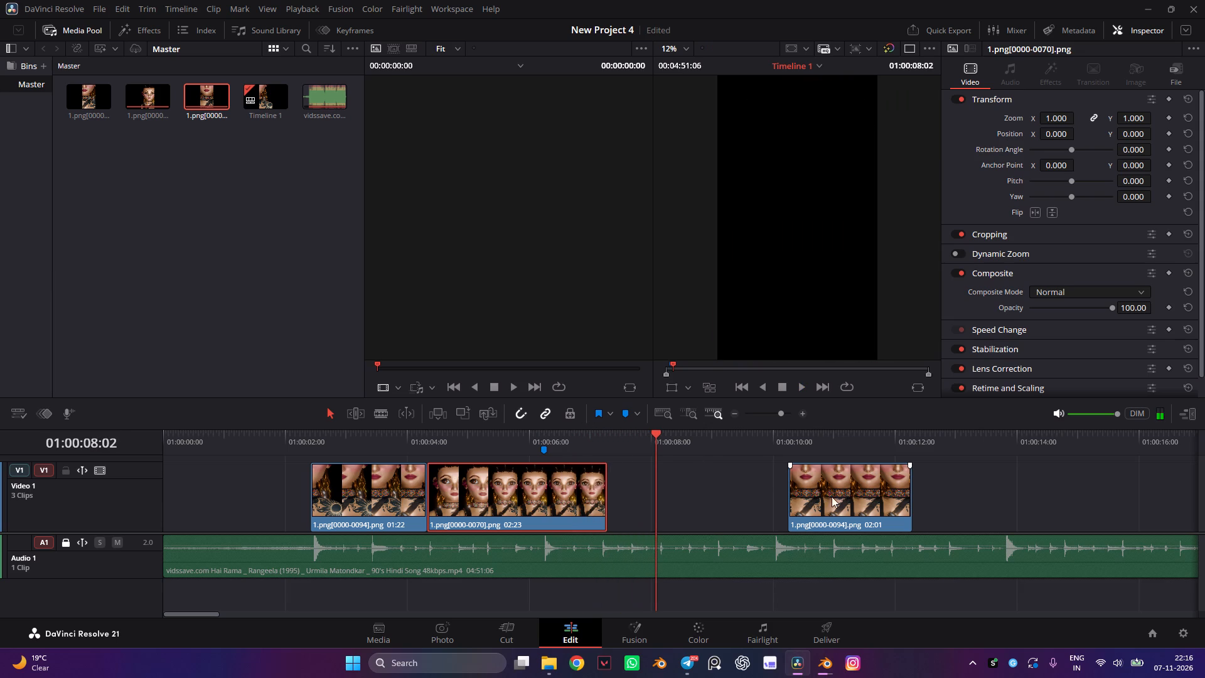
drag(854, 500, 717, 509)
Play through the moved s2 piece and trim its start to 01:00:08:10, shortening it to 01:17.
key(space)
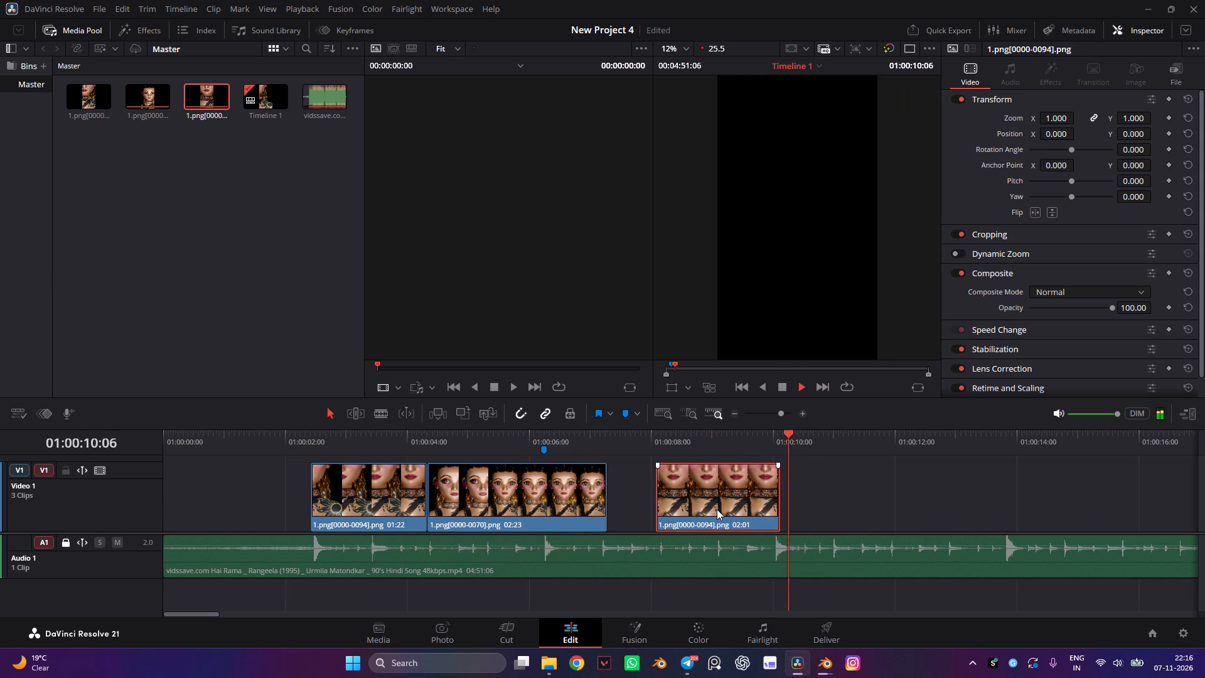
key(space)
drag(660, 480, 682, 483)
Play back the trimmed s2 piece from its start and the last part of the s1 clip to check their timing.
click(676, 439)
key(space)
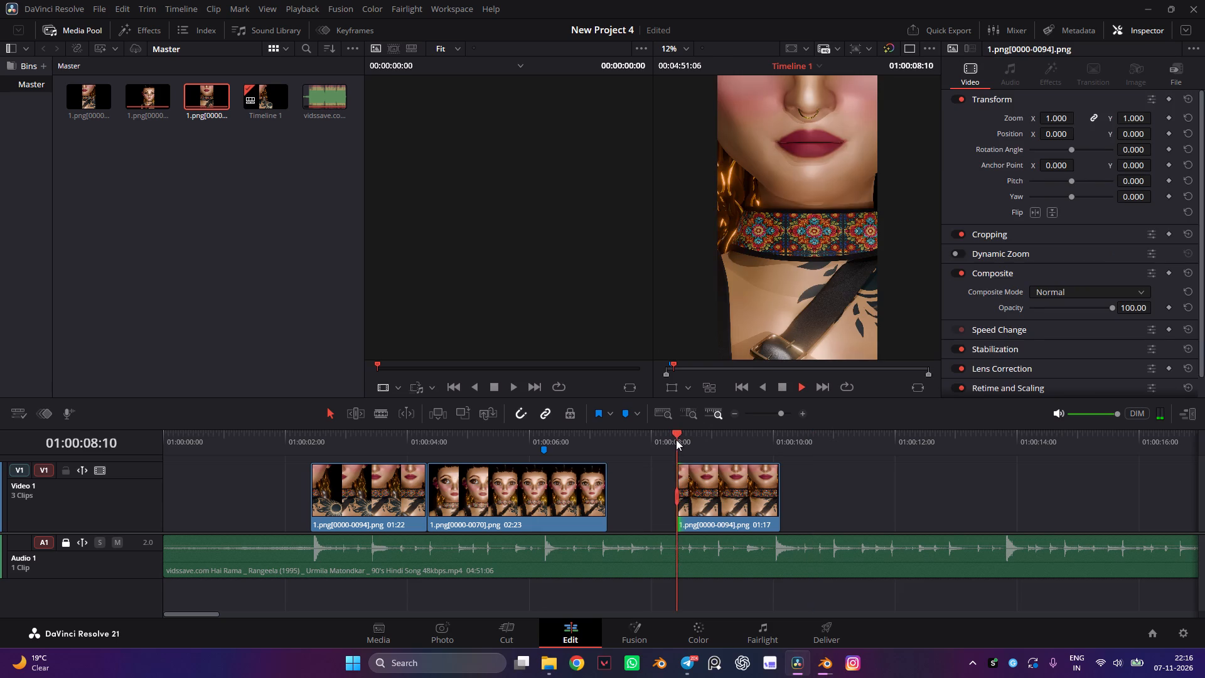
key(space)
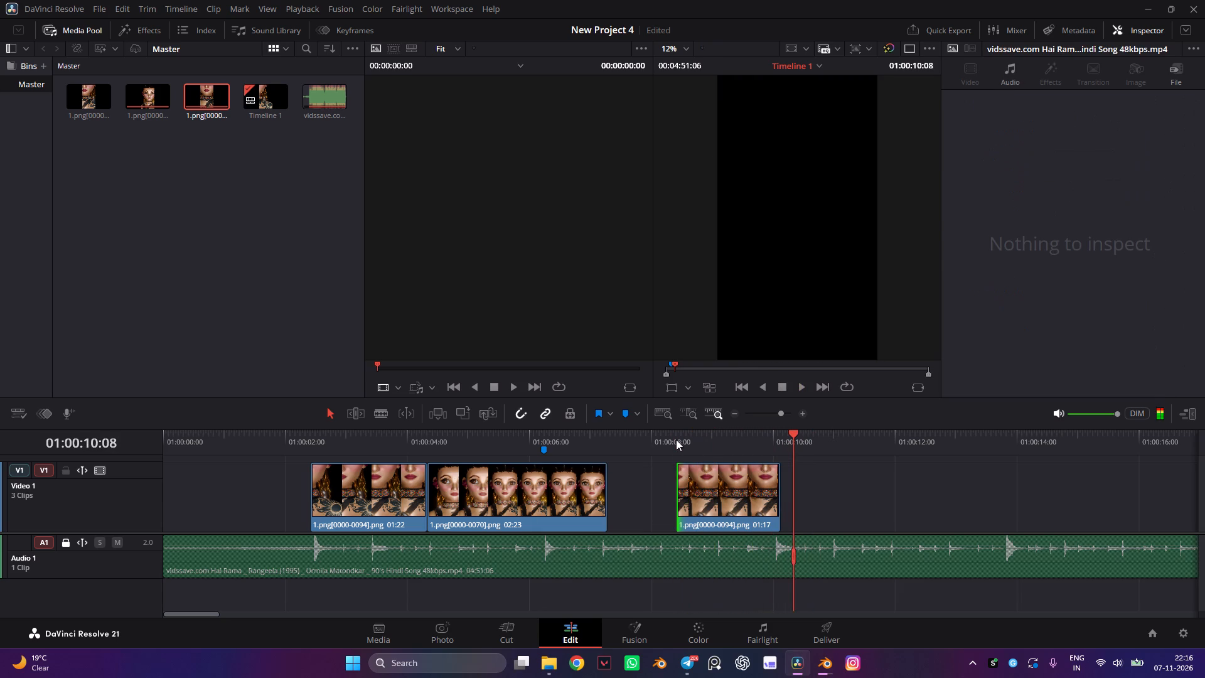
double_click(557, 439)
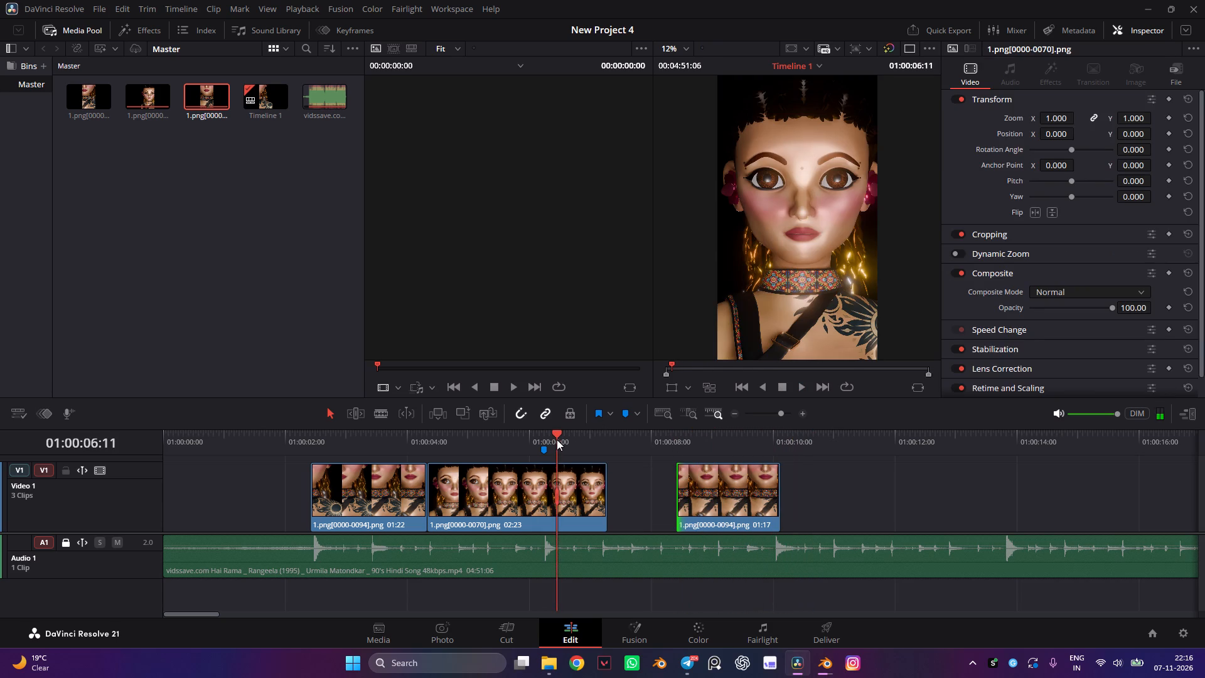
key(space)
key(space)
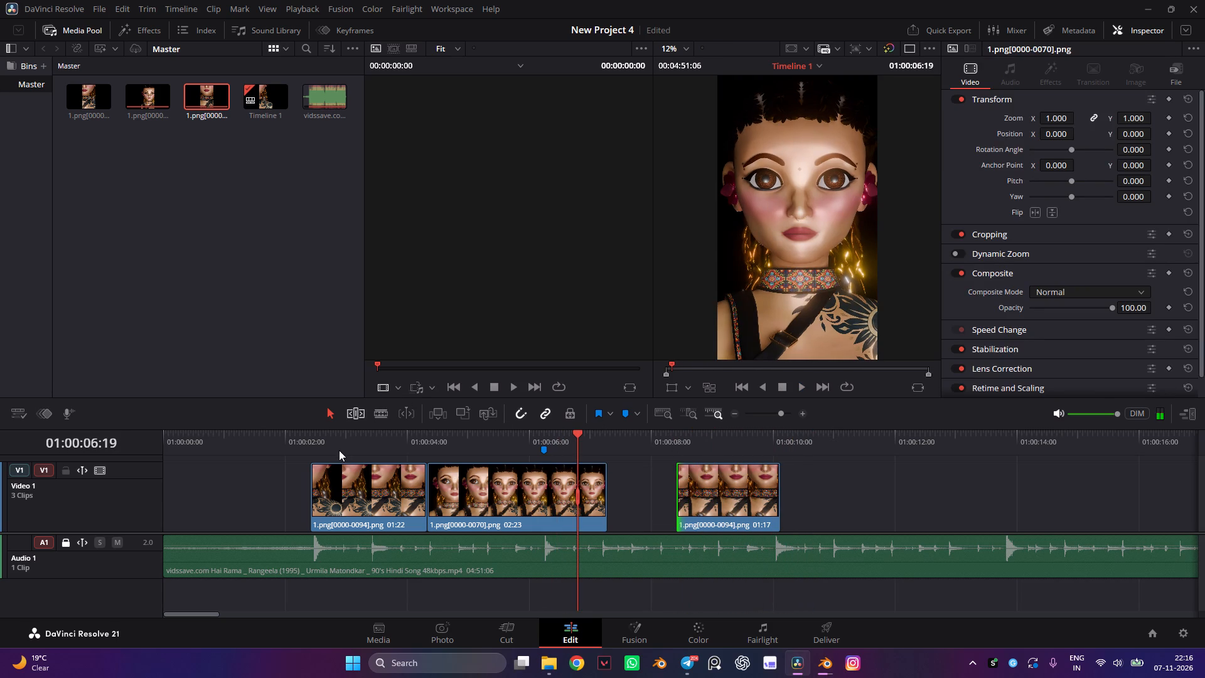
Replay the edit from just before the first s2 piece past the last clip to judge the cuts against the music.
click(319, 443)
key(space)
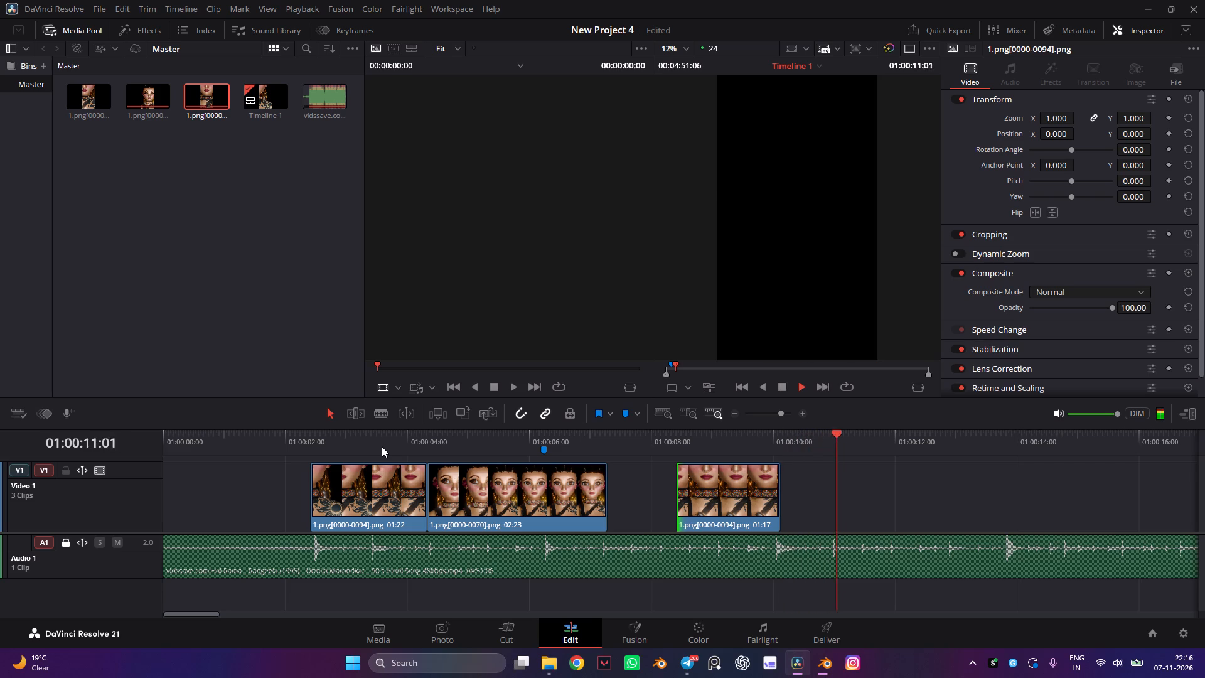
click(299, 446)
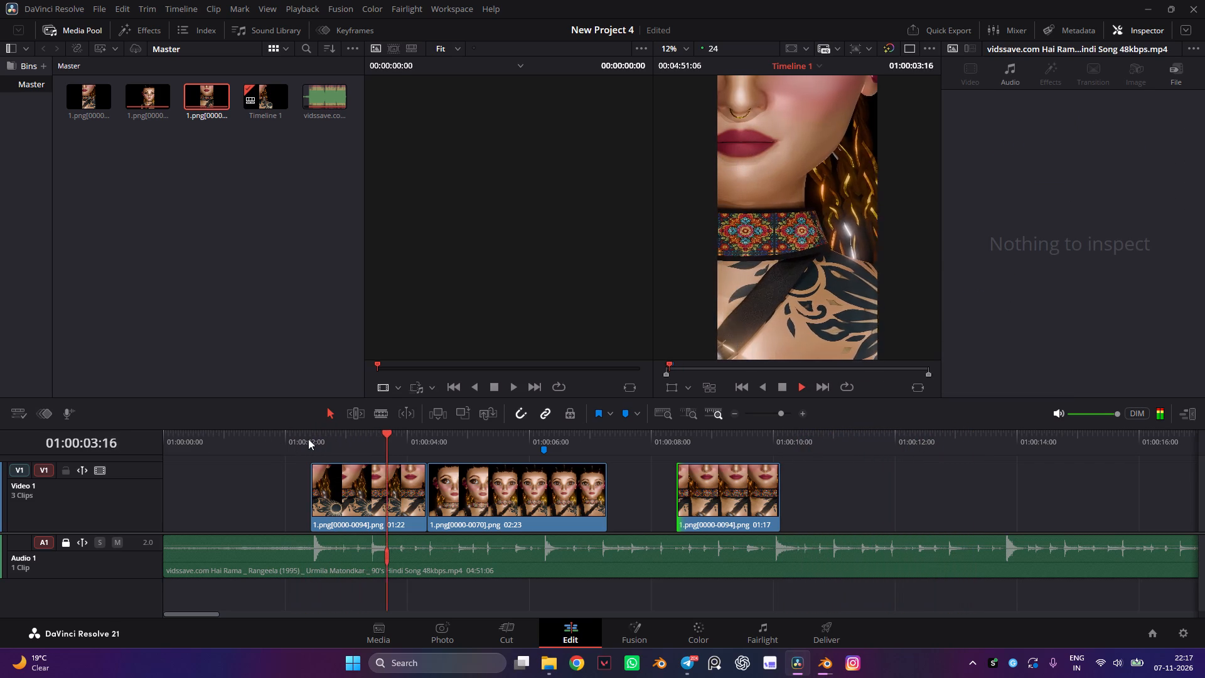
double_click(311, 439)
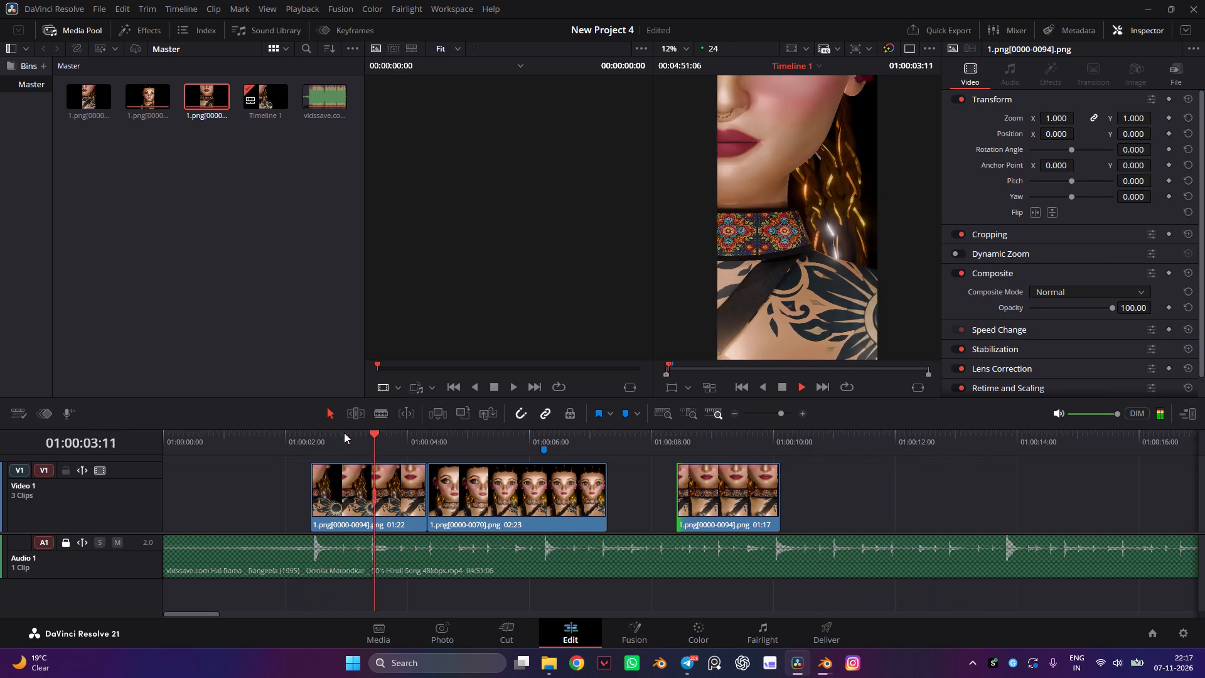
drag(336, 433, 293, 432)
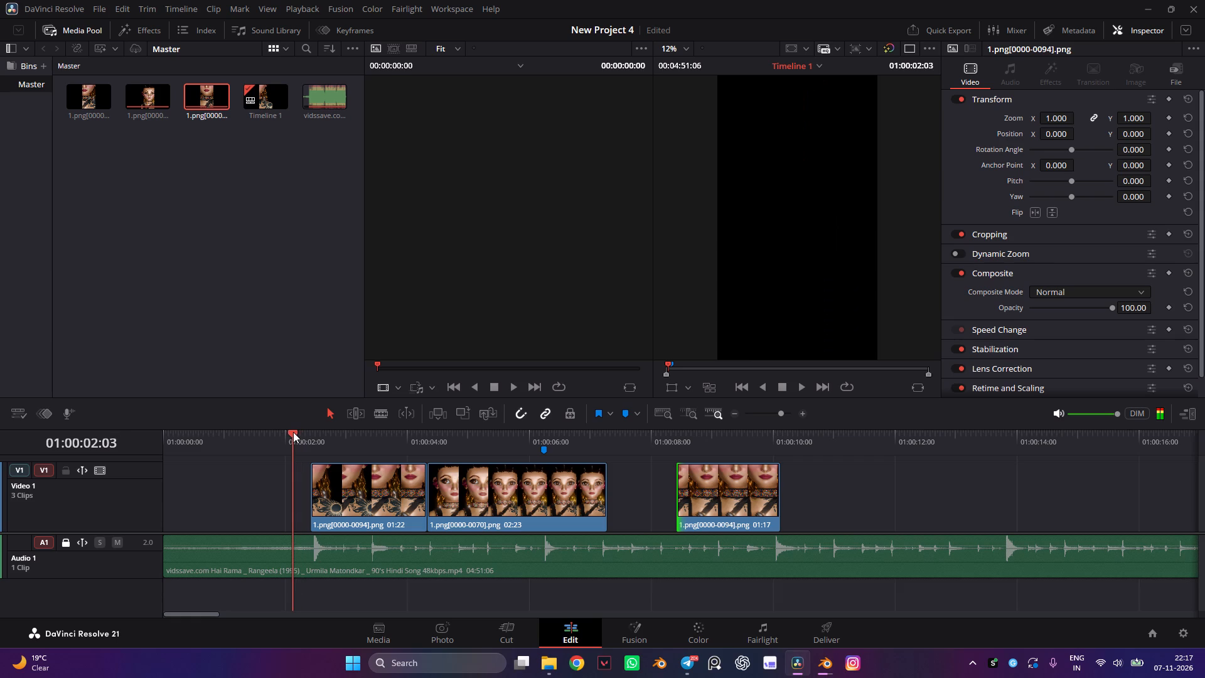
drag(293, 432, 267, 433)
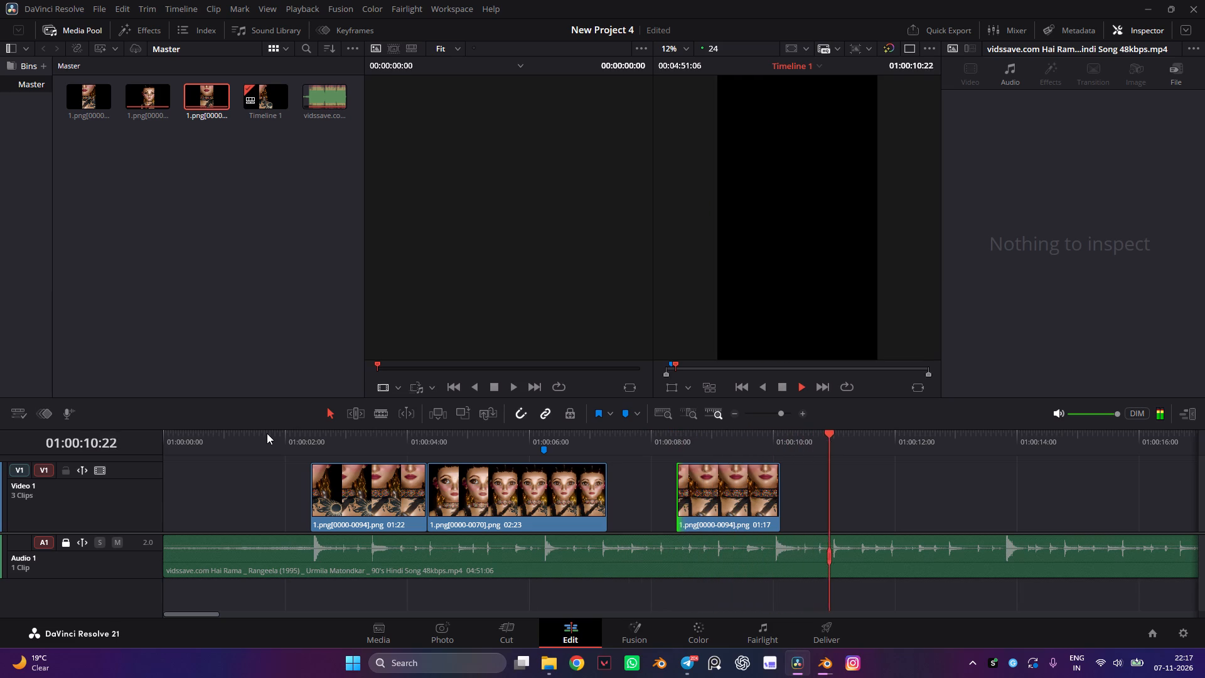
key(space)
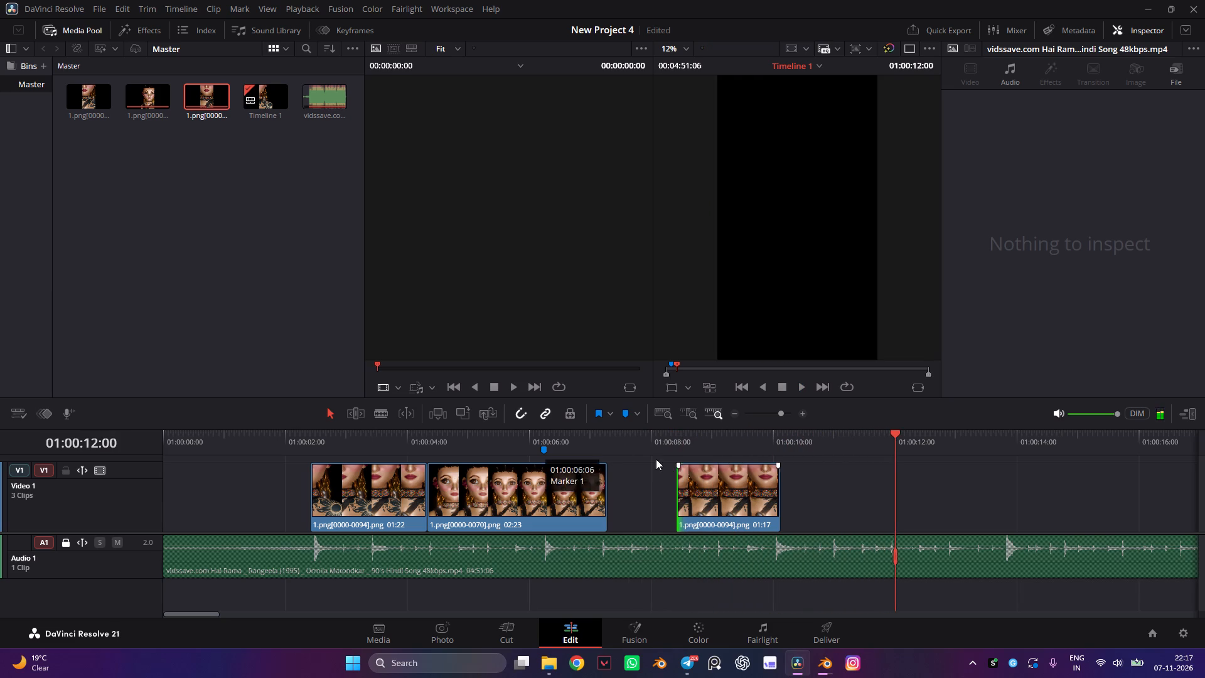
Check the music from the gap at 01:00:07:15, and replay the whole edit several times from around the first s2 piece.
click(682, 441)
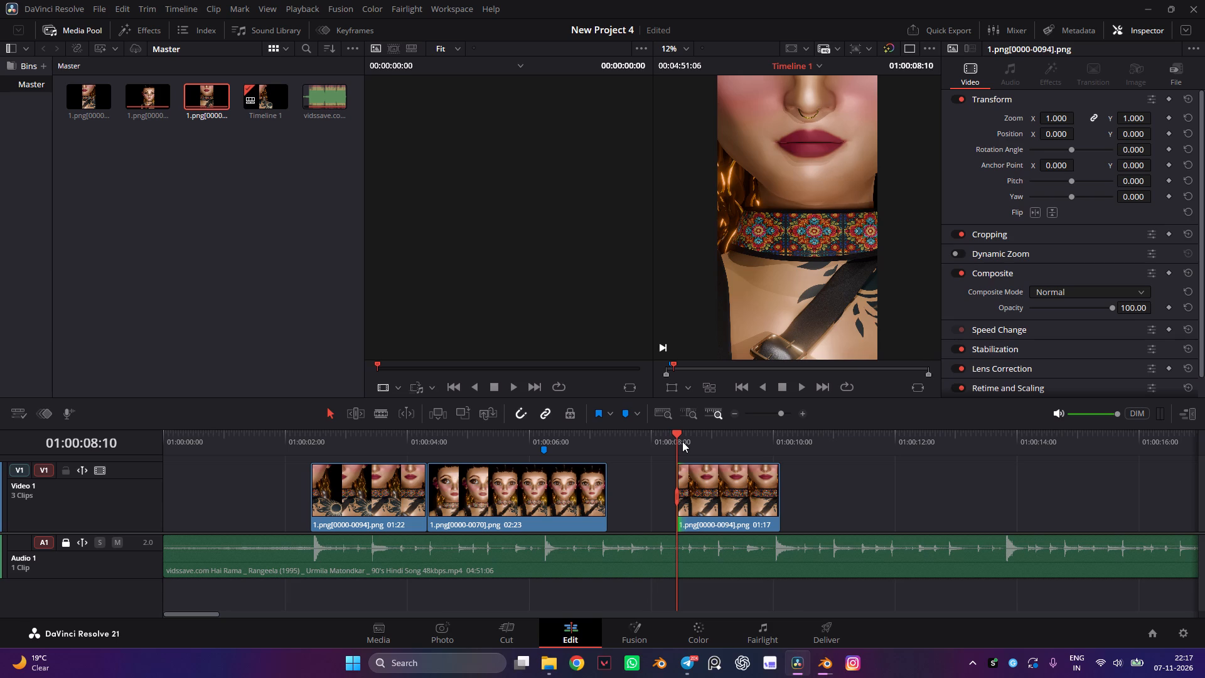
click(629, 437)
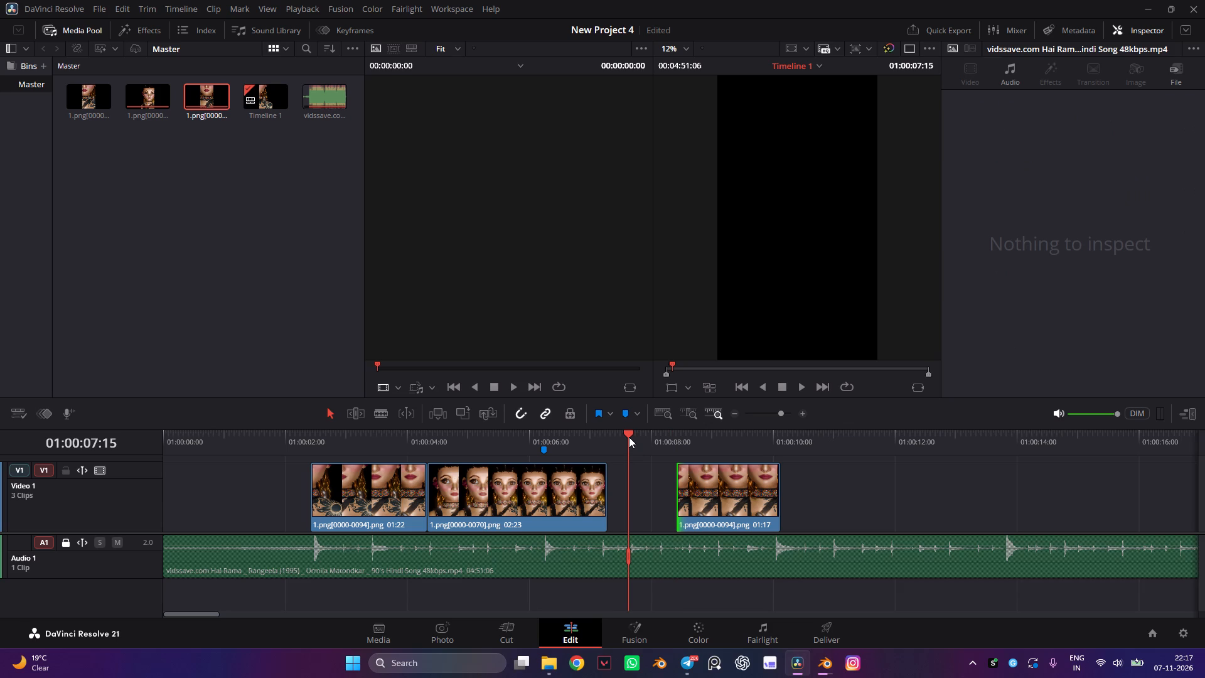
key(space)
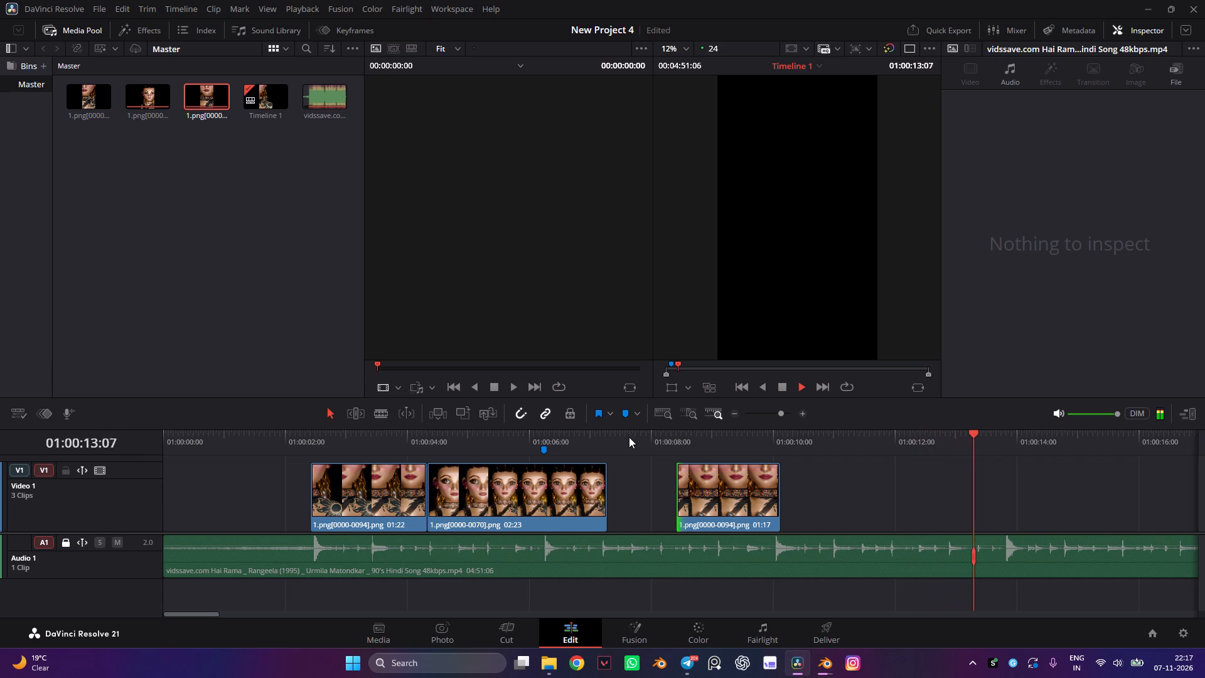
key(space)
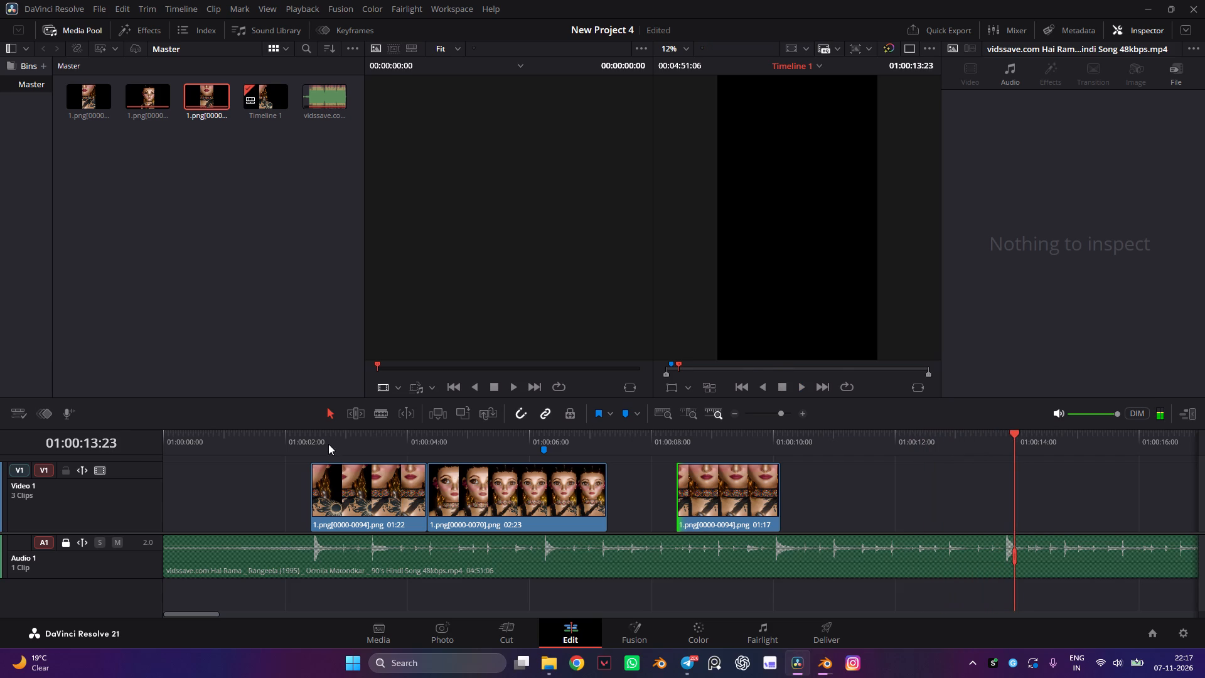
click(328, 444)
click(305, 438)
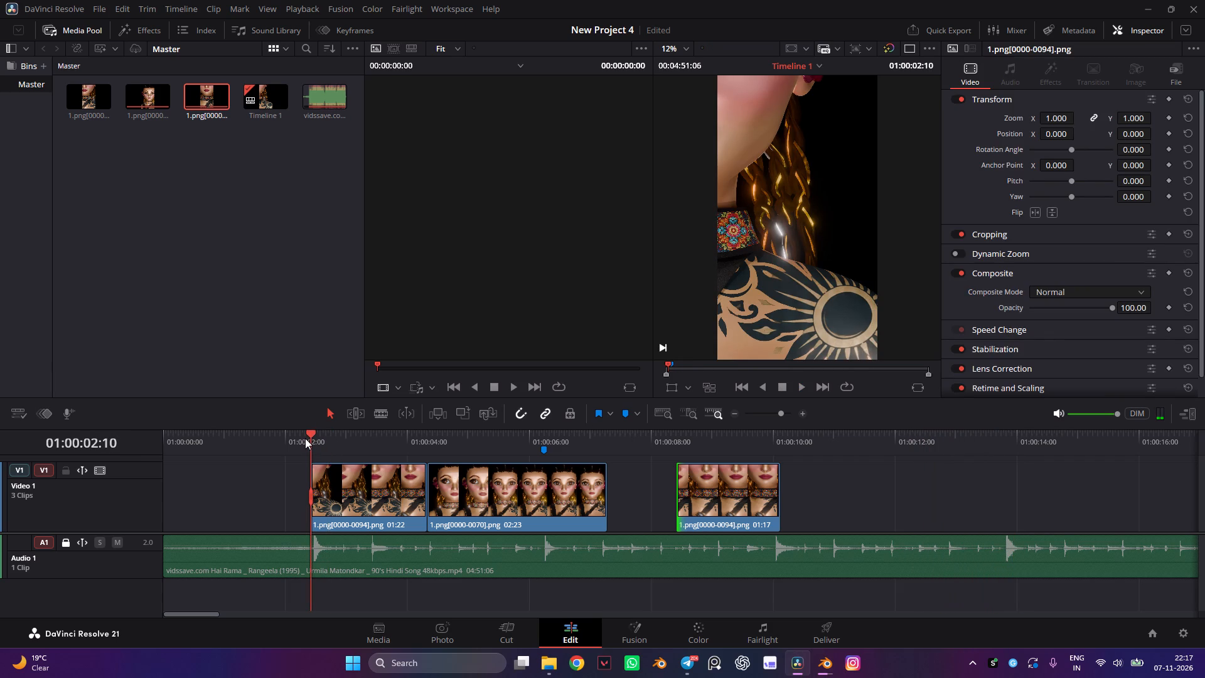
key(space)
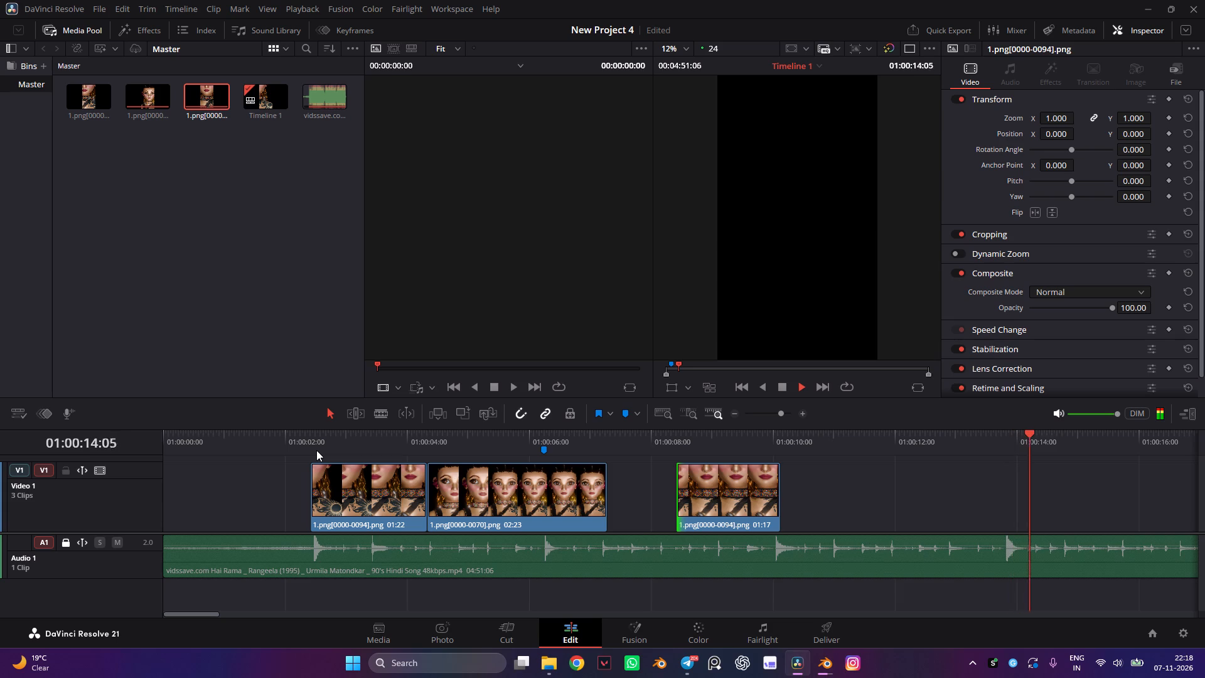
key(space)
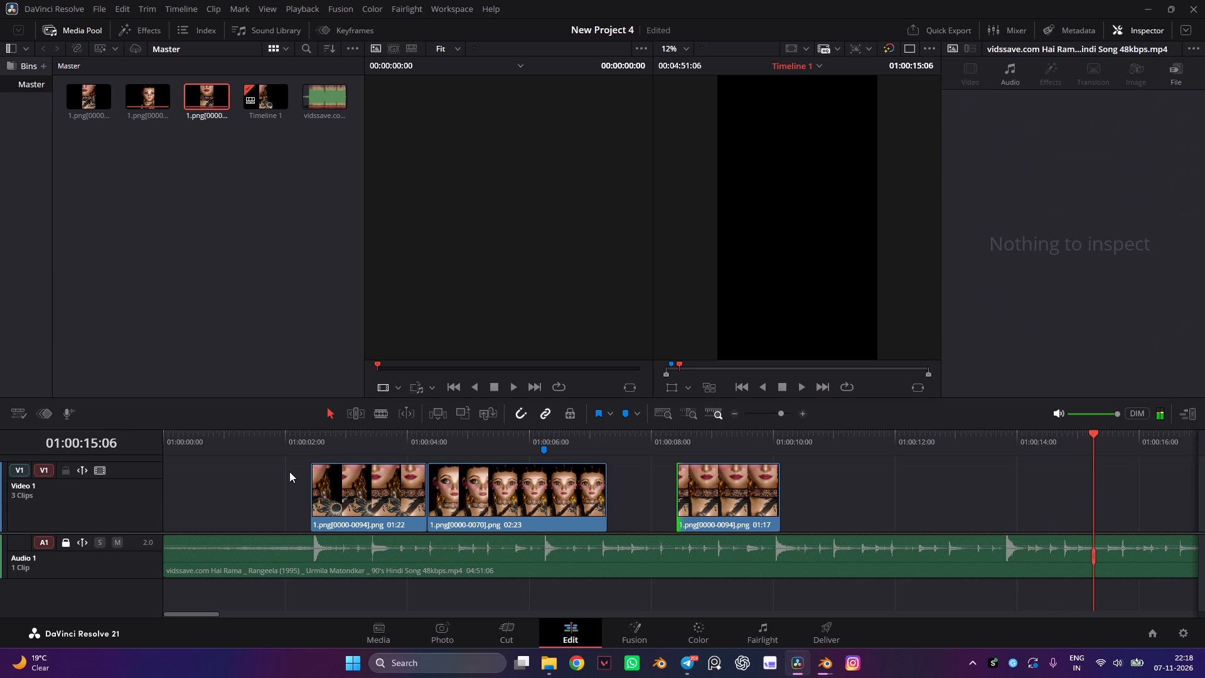
click(294, 446)
key(space)
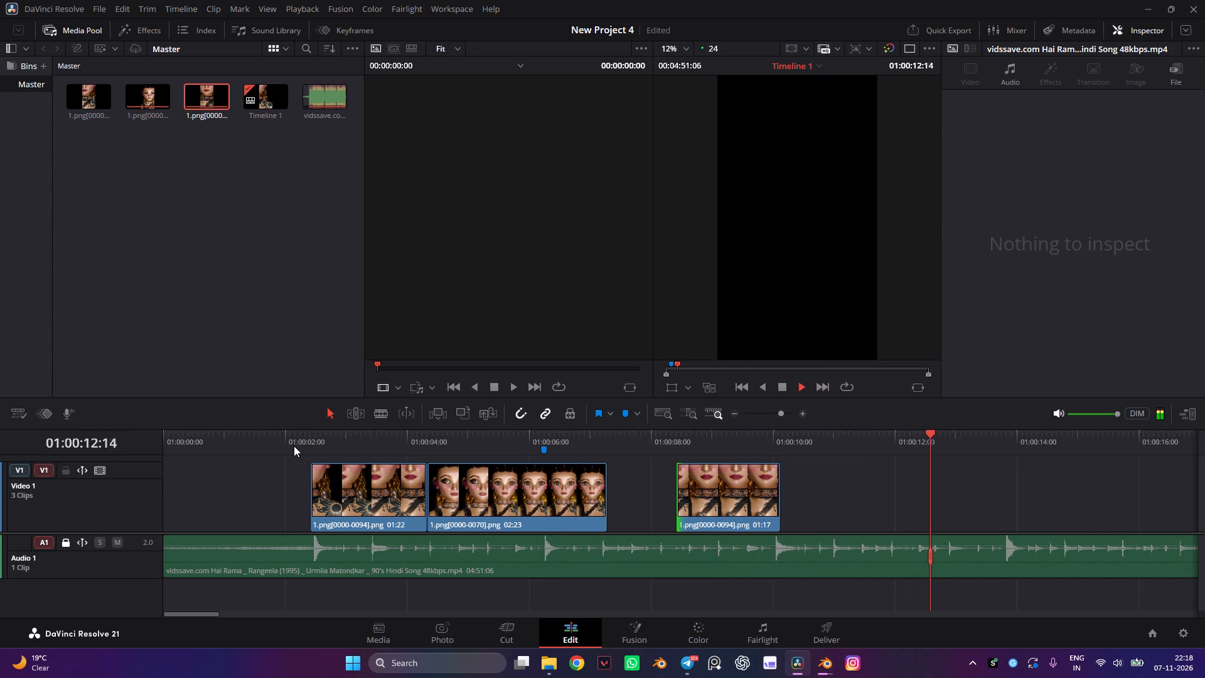
click(305, 445)
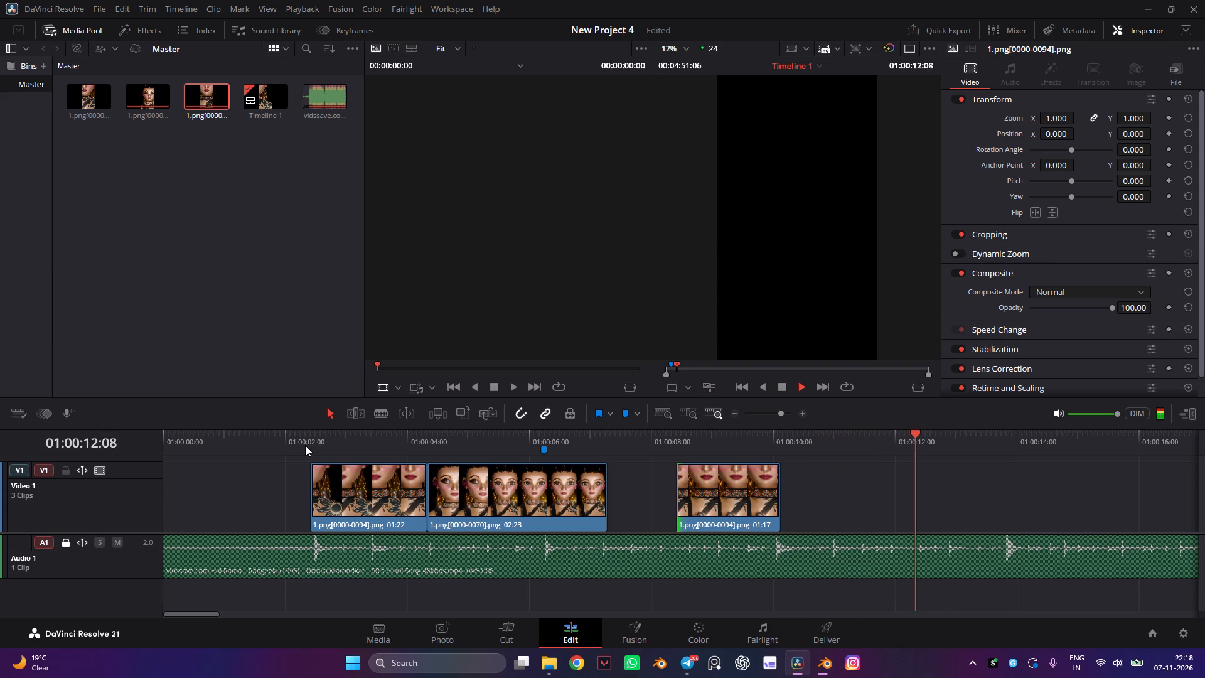
key(space)
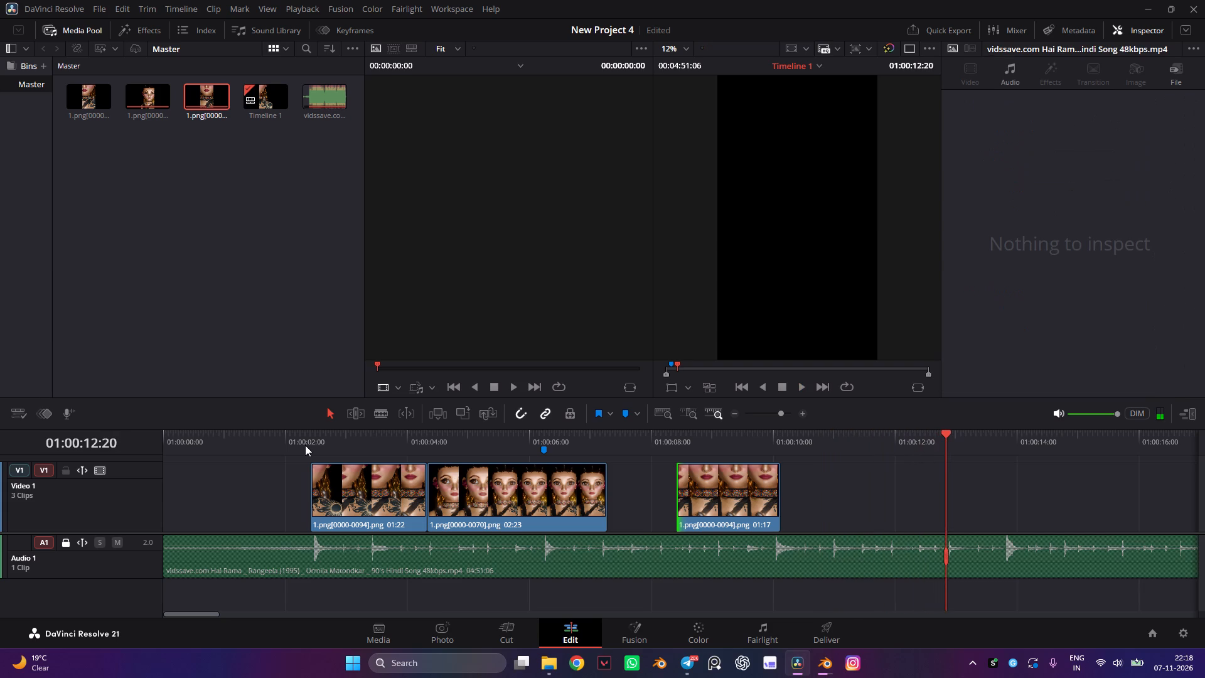
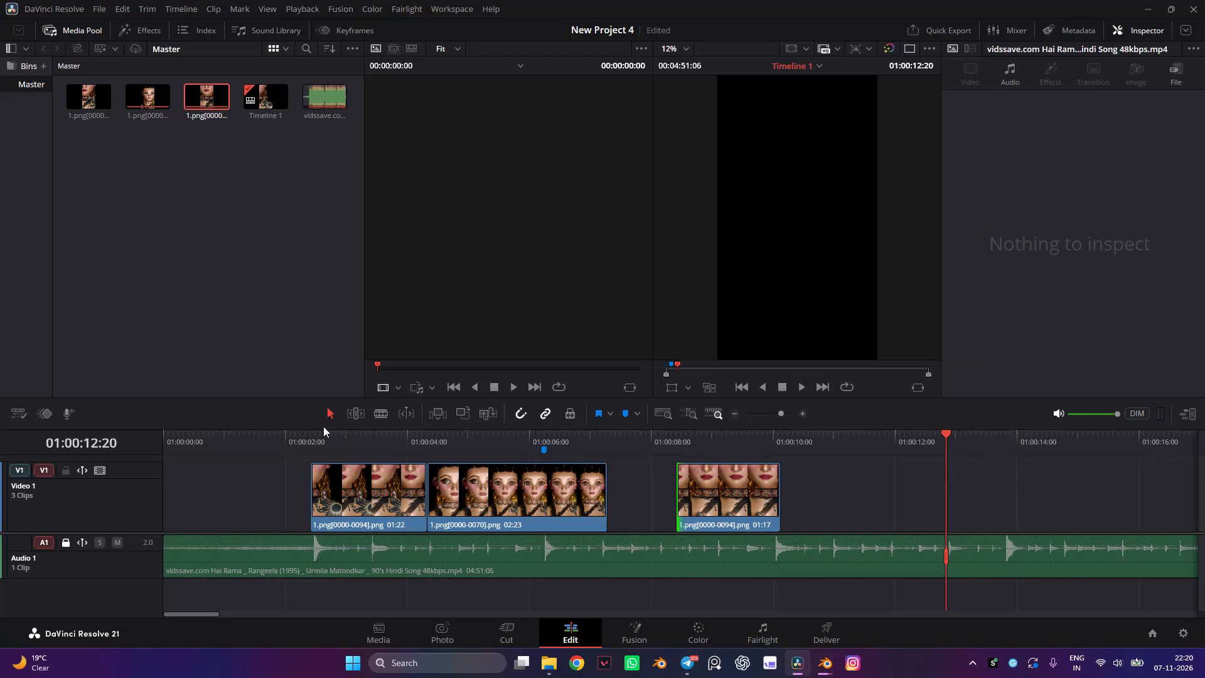
Replay the s1 clip from its start, and scrub from the first s2 piece into the last one to check them against the music.
drag(465, 434, 427, 444)
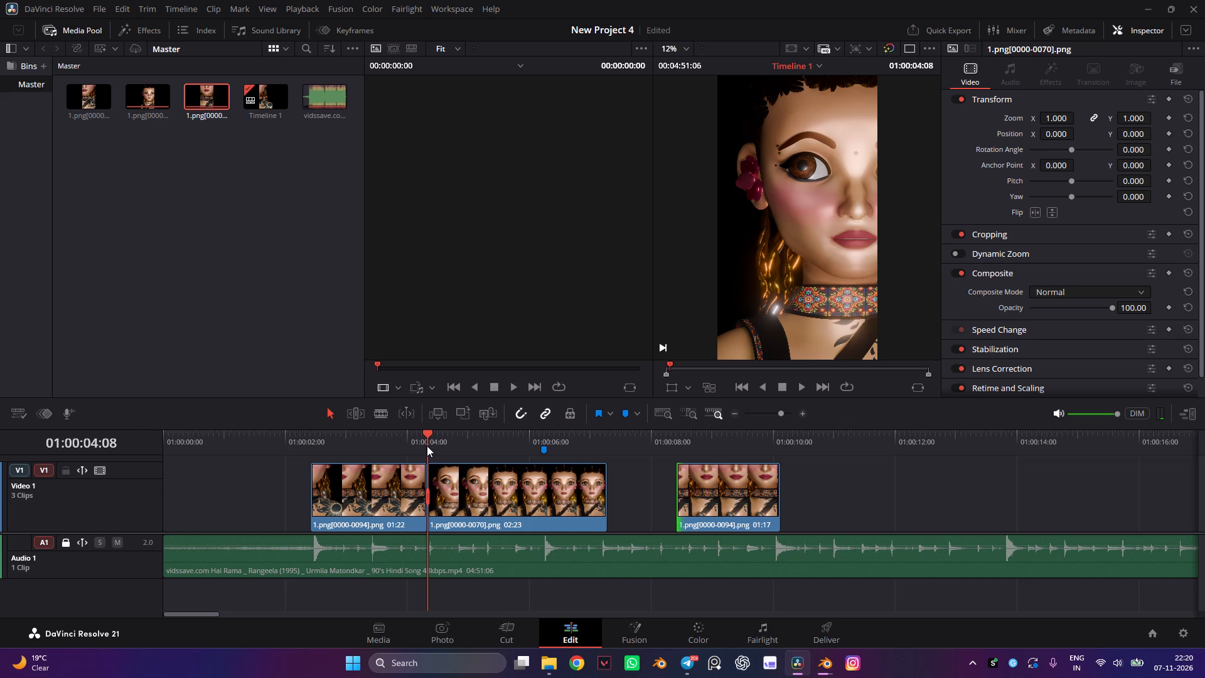
key(space)
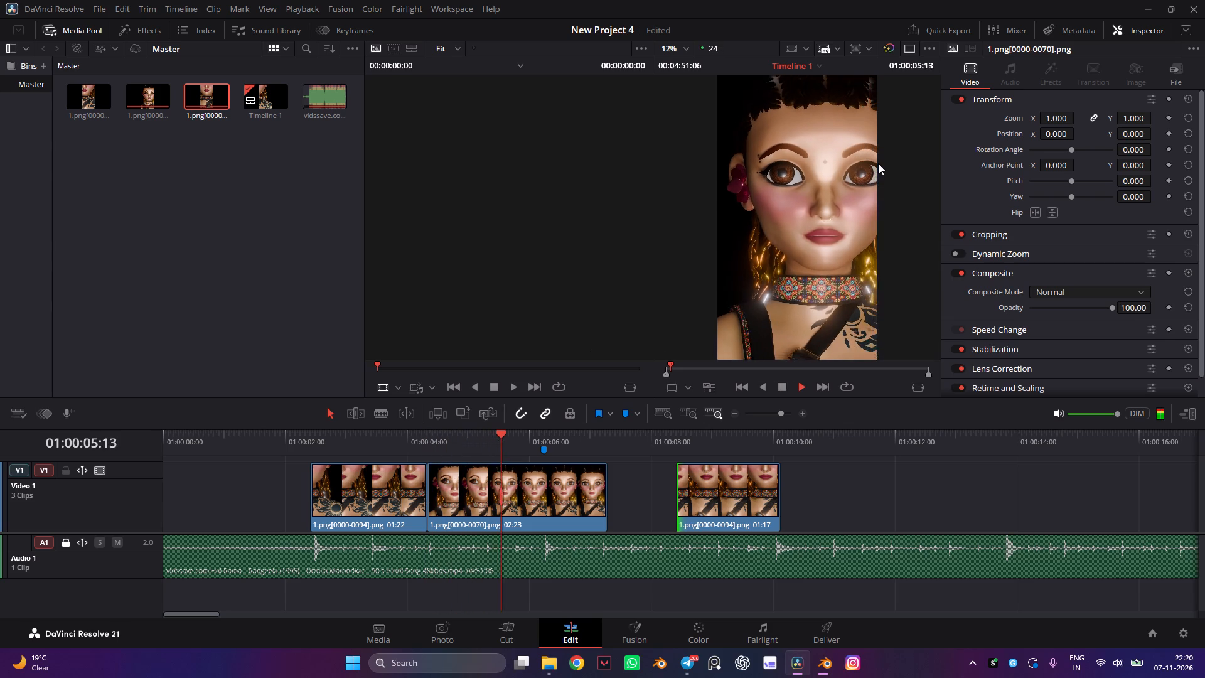
key(space)
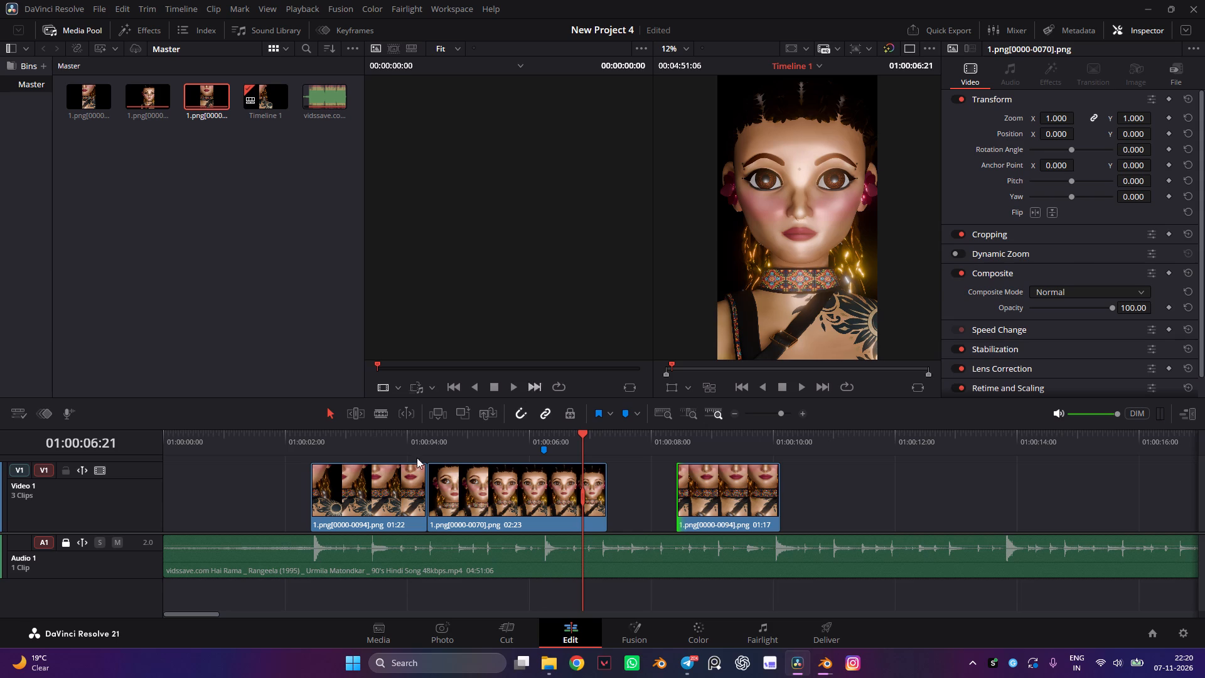
drag(342, 442, 385, 463)
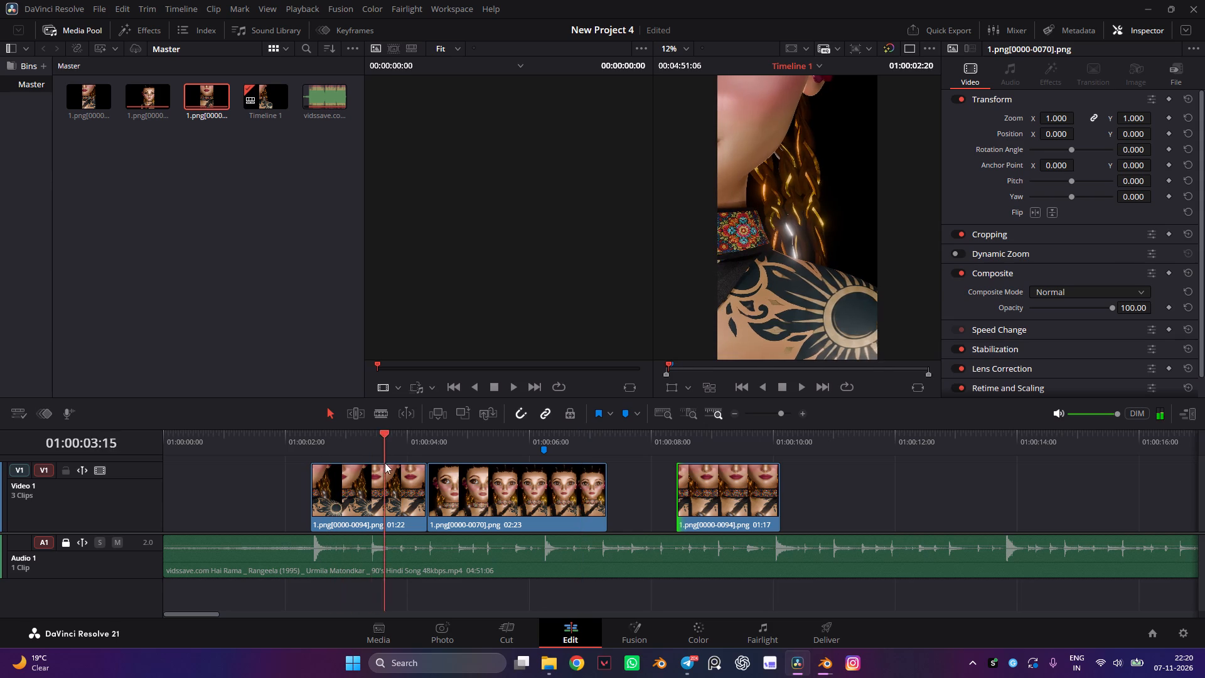
drag(385, 463, 737, 502)
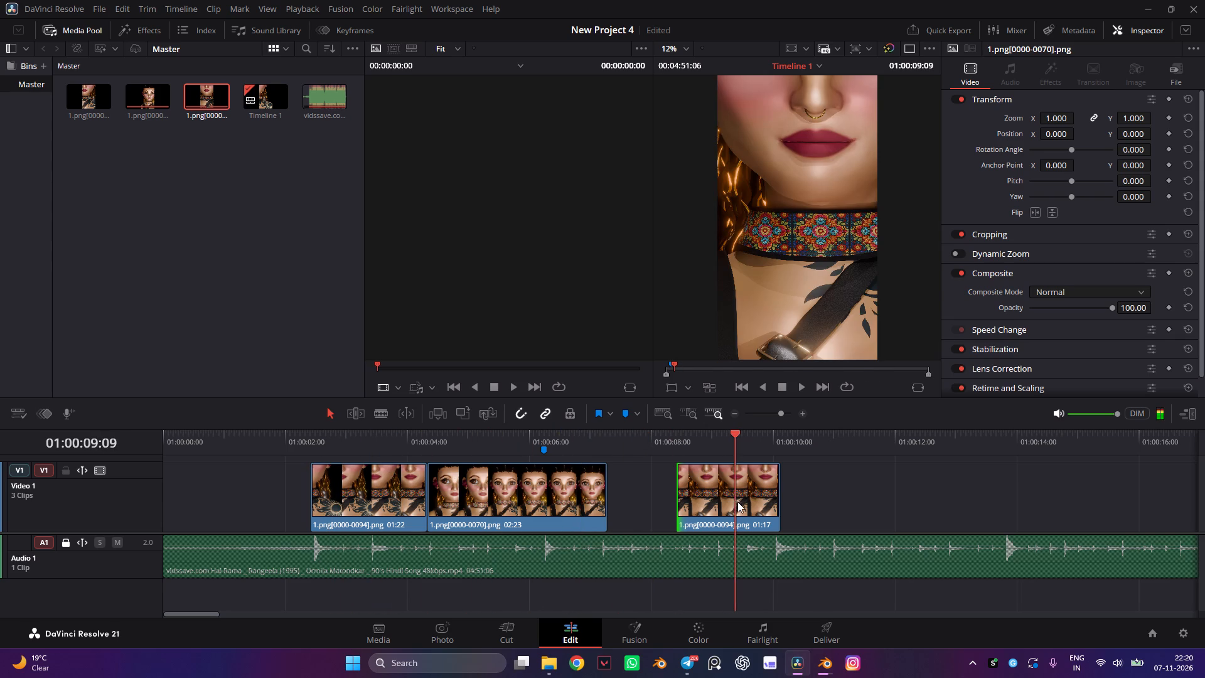
drag(737, 502, 744, 514)
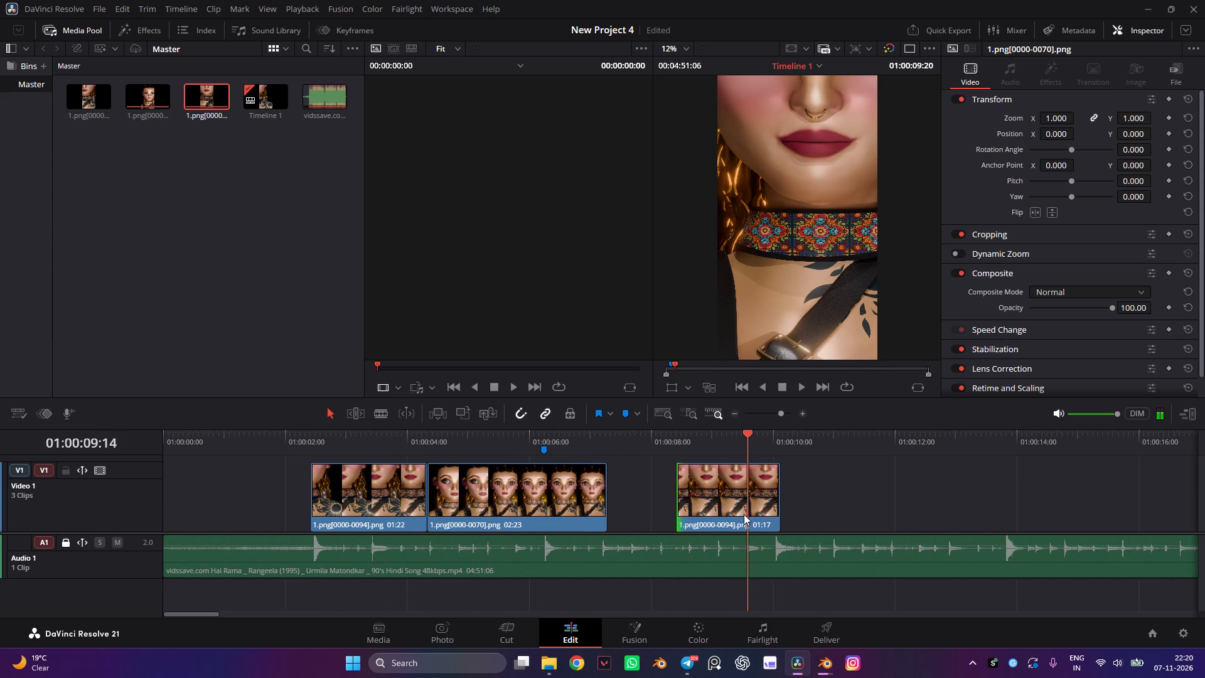
drag(744, 514, 759, 536)
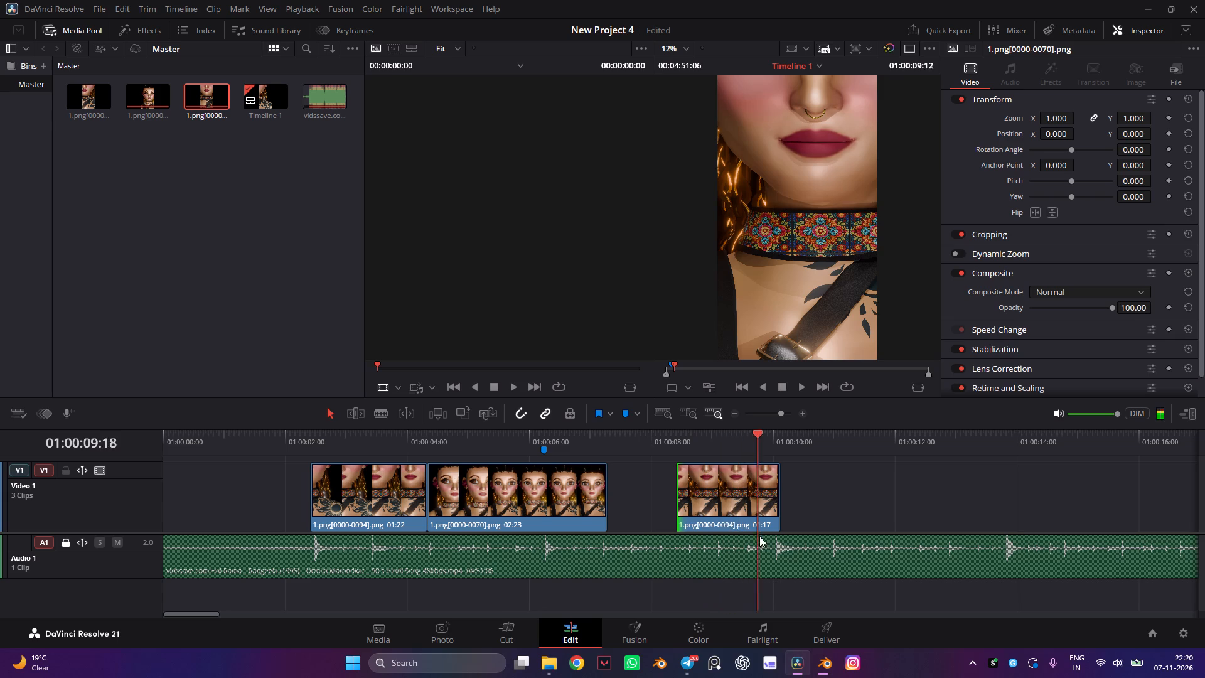
drag(759, 536, 704, 552)
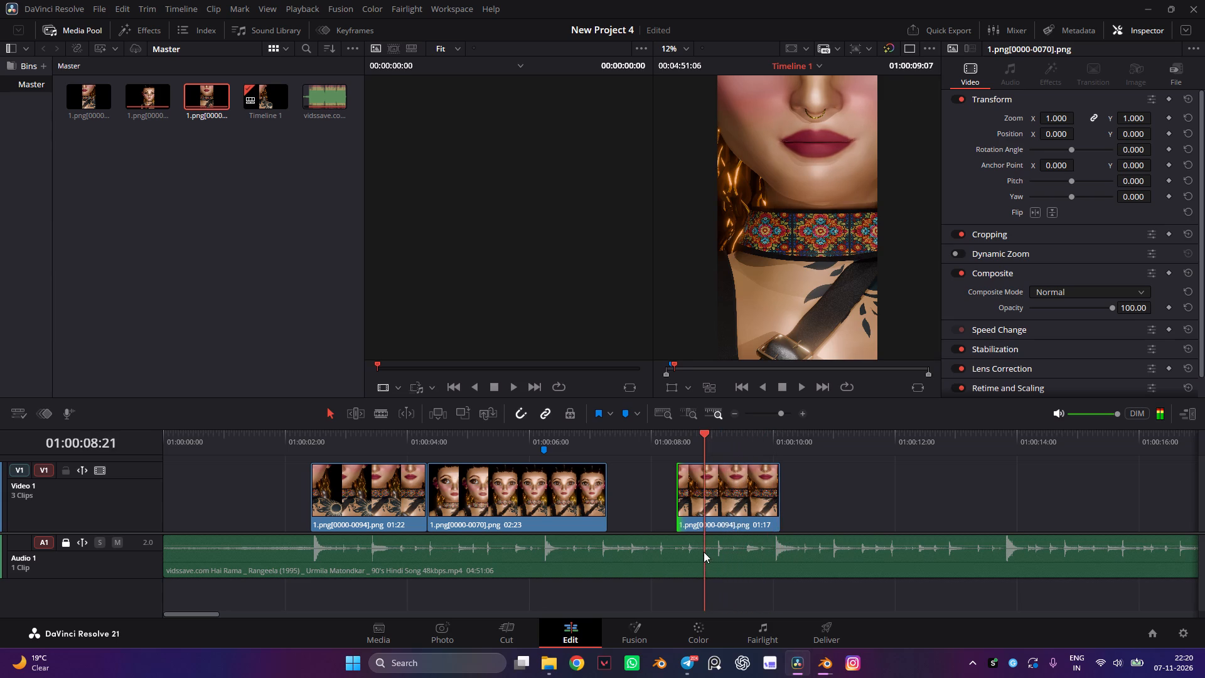
drag(704, 552, 759, 551)
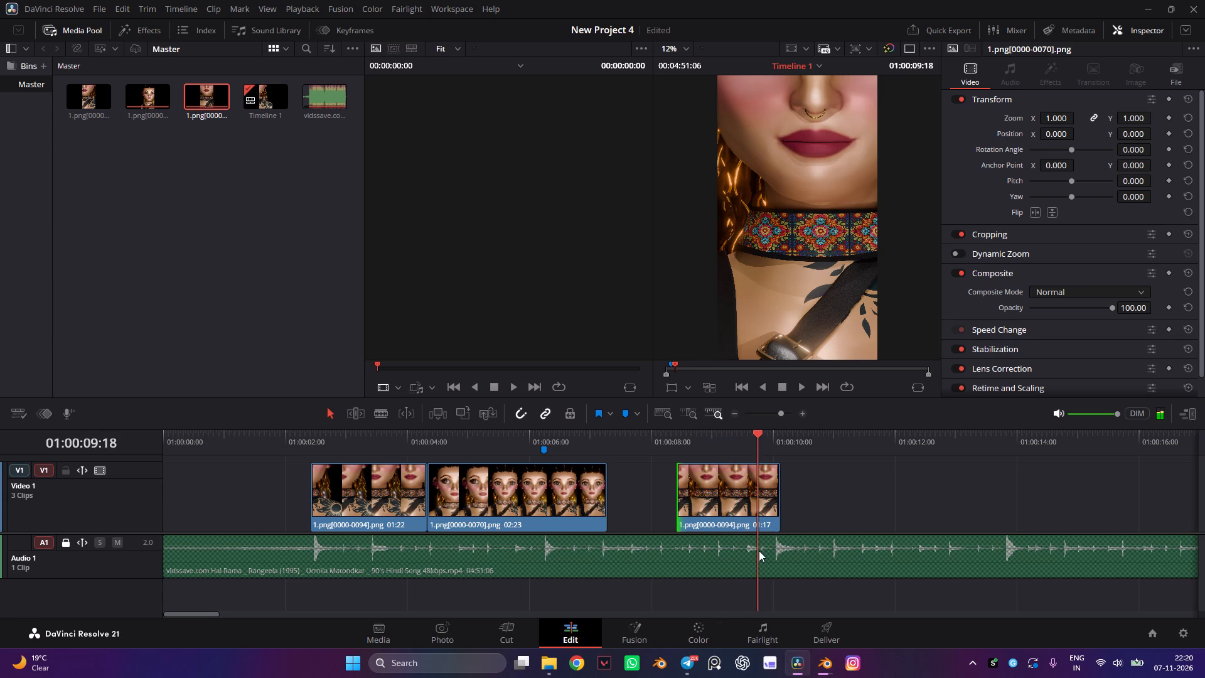
drag(759, 551, 759, 551)
click(761, 435)
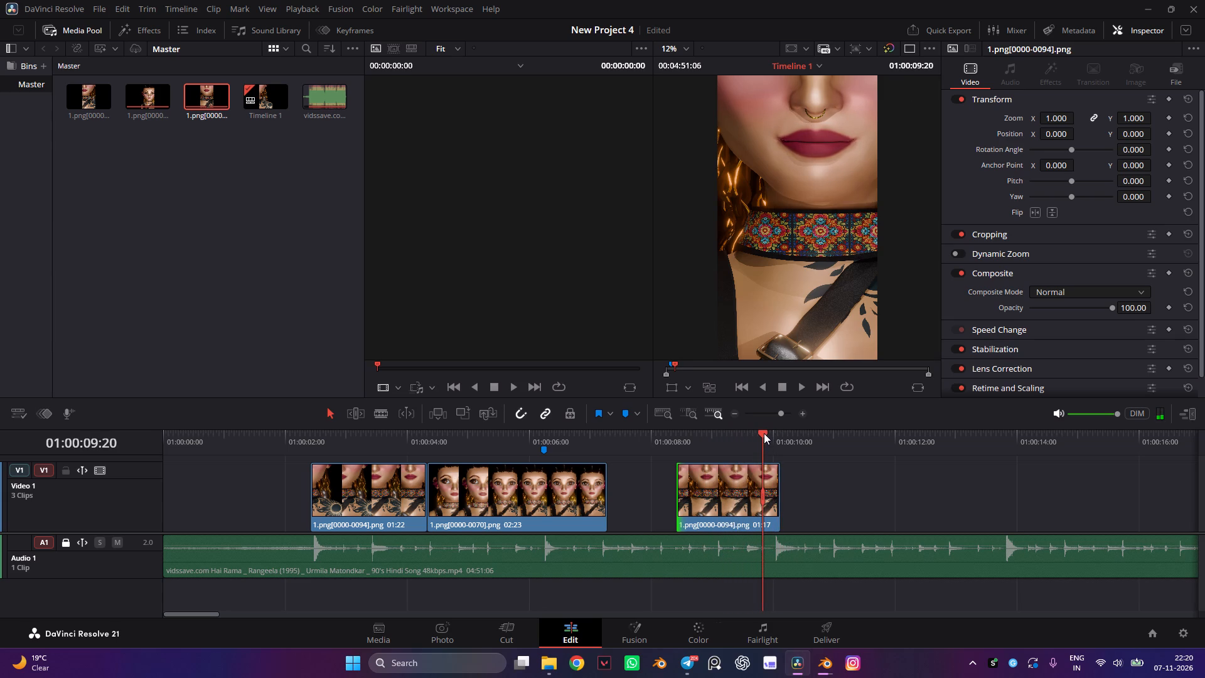
Select the s1 clip at Marker 1, and scrub between the first s2 piece and the gap to examine its timing.
drag(764, 433, 484, 443)
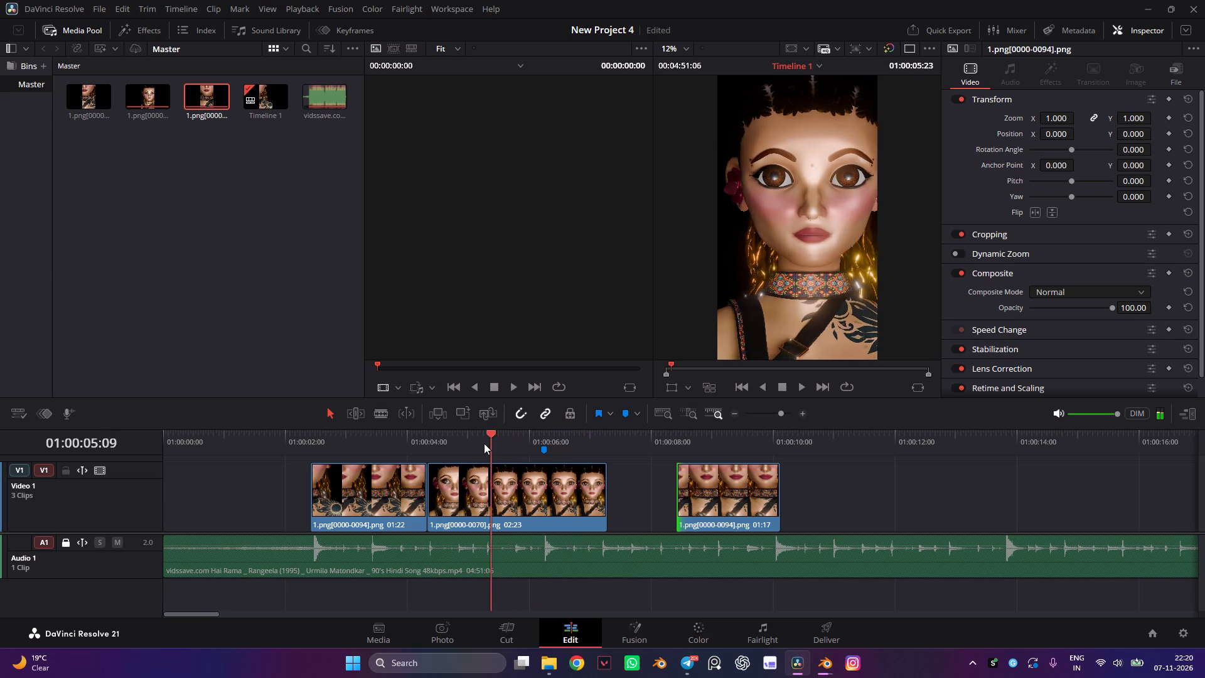
drag(484, 443, 542, 434)
click(537, 484)
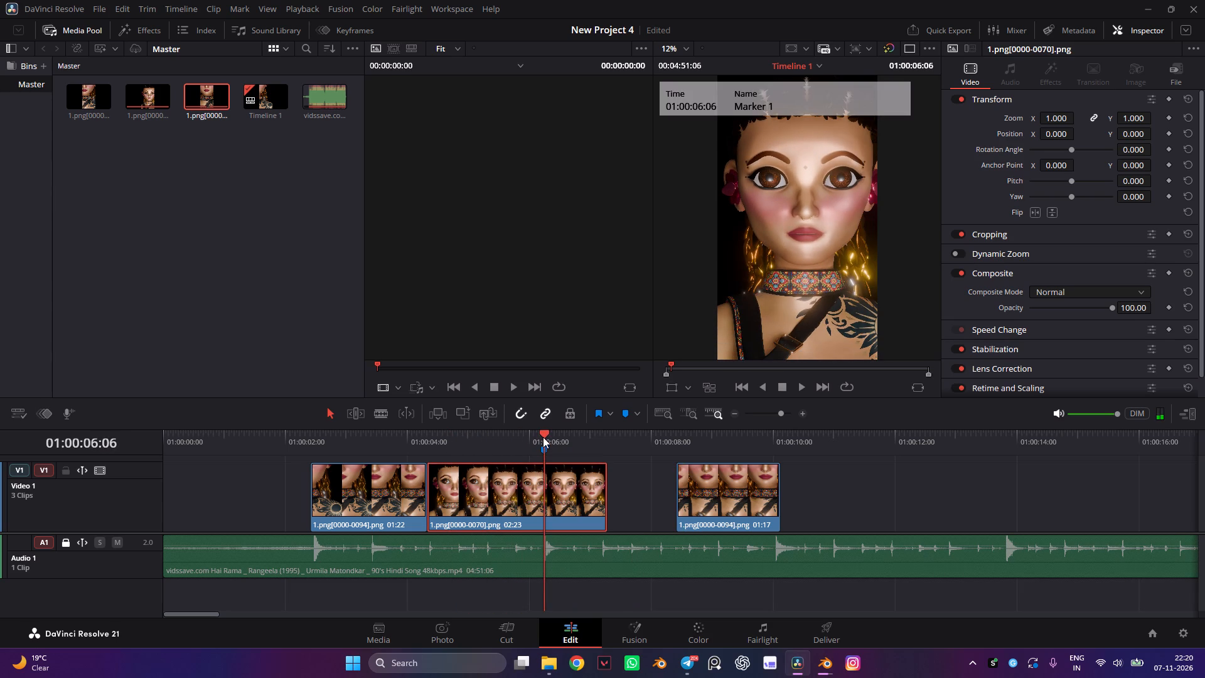
drag(543, 436, 410, 439)
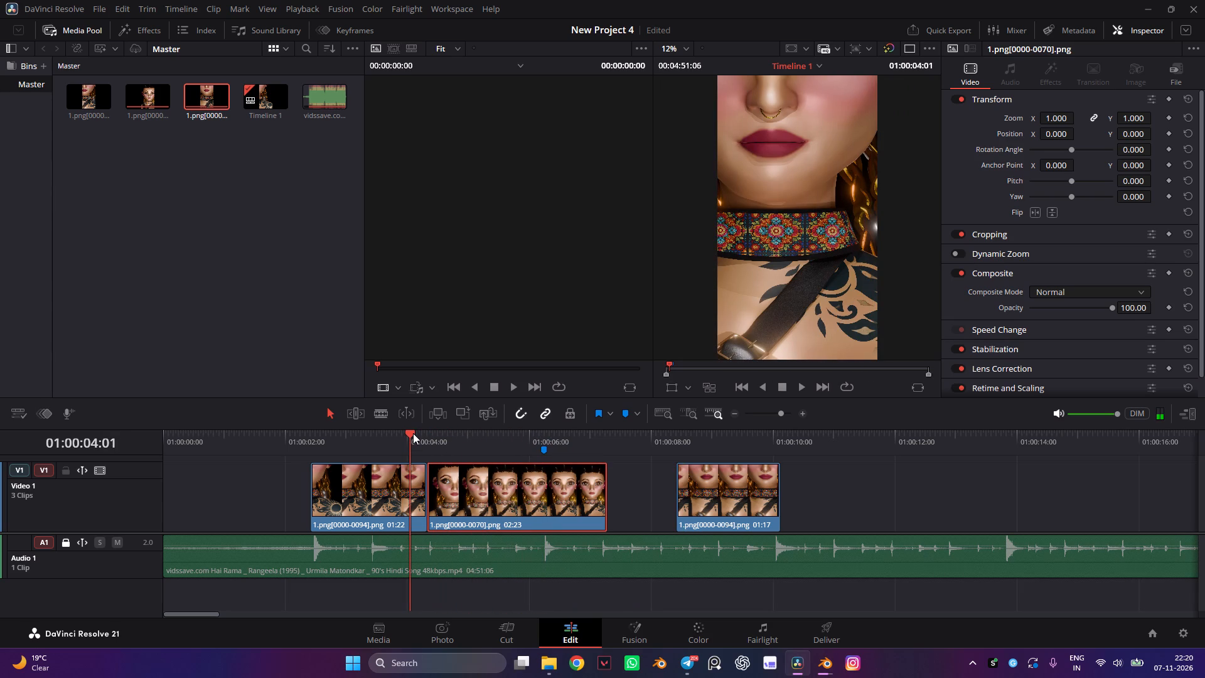
drag(399, 441, 496, 452)
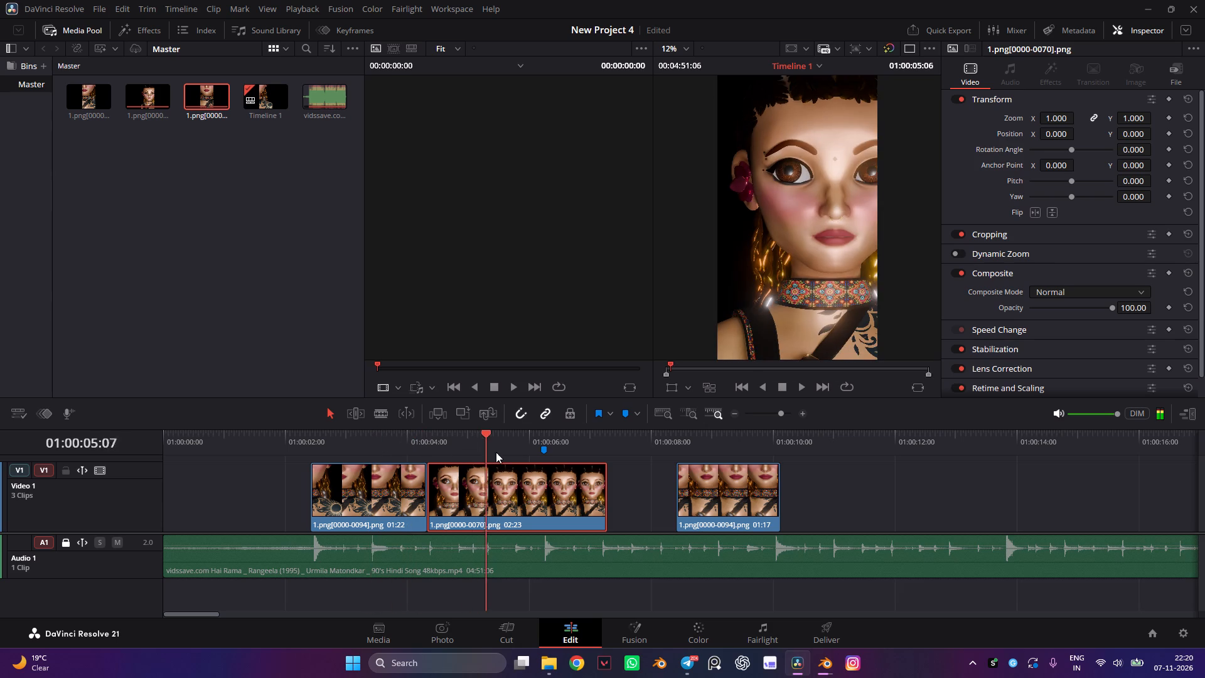
drag(496, 452, 648, 487)
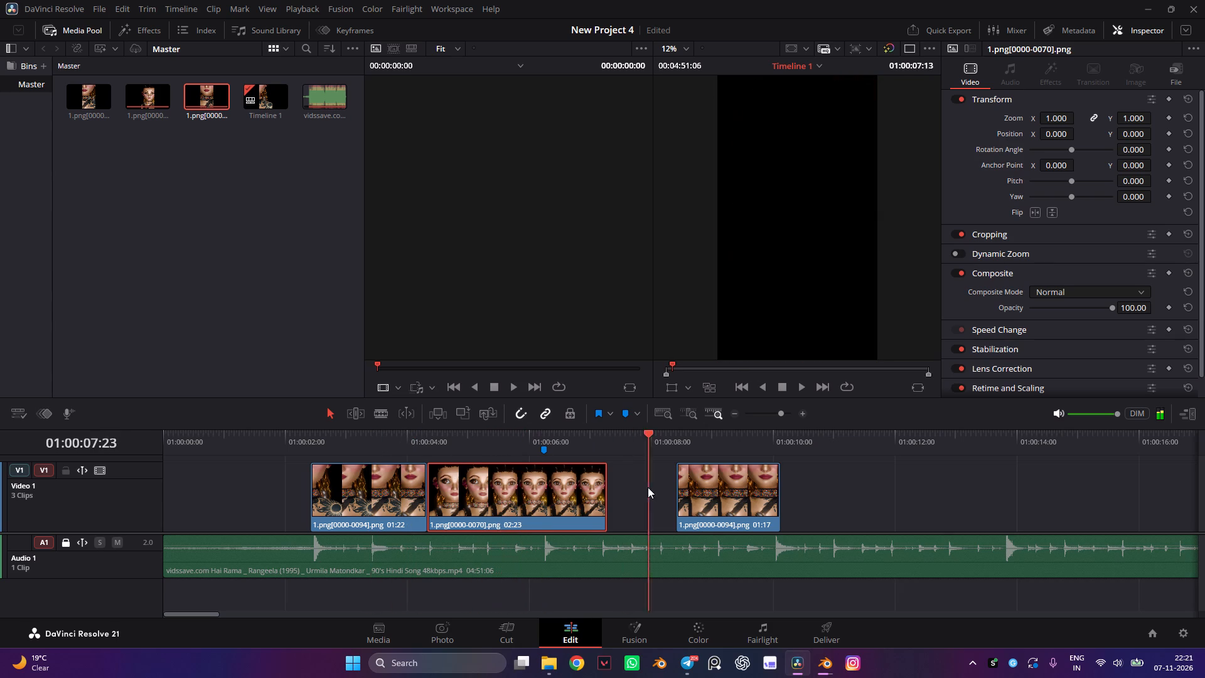
drag(648, 487, 512, 477)
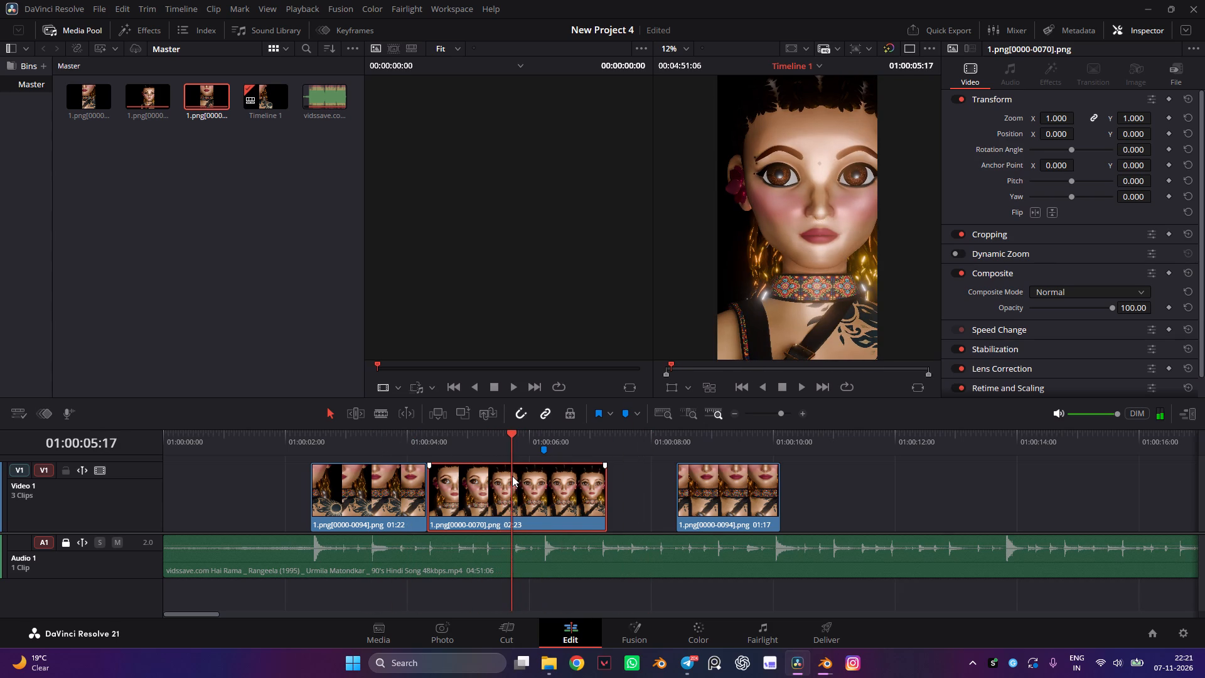
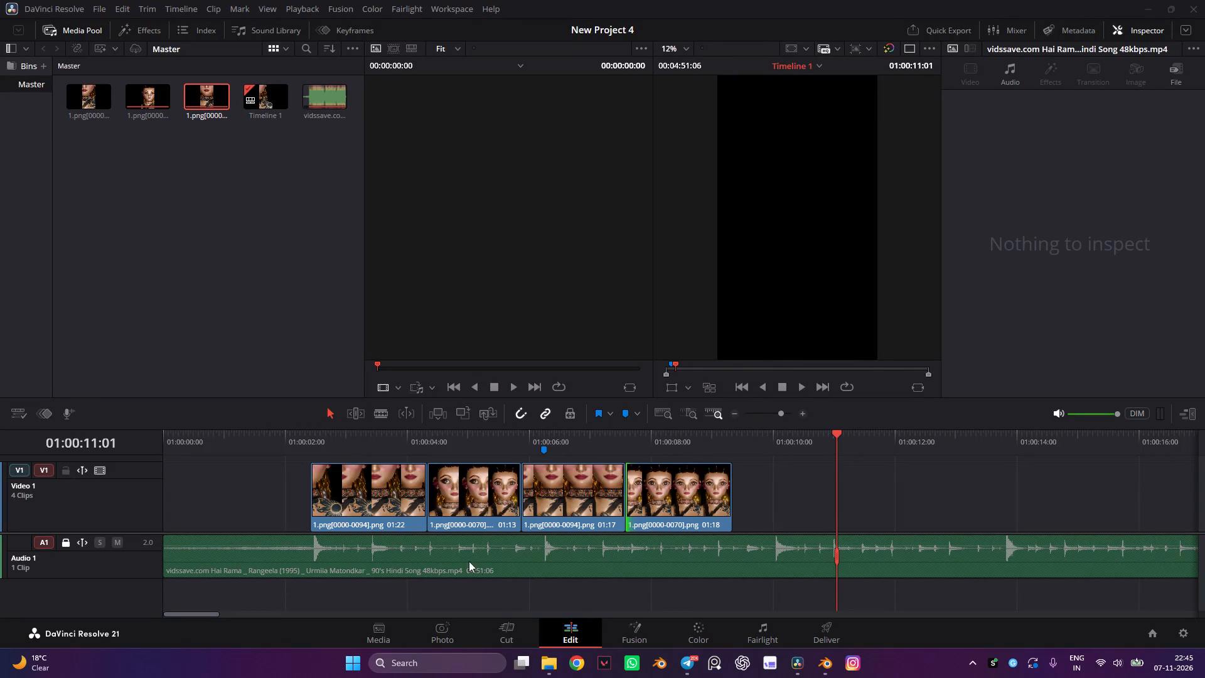
Play the edit from the start of the first clip, and replay from the last clip into the empty section to check the music timing.
click(311, 441)
key(space)
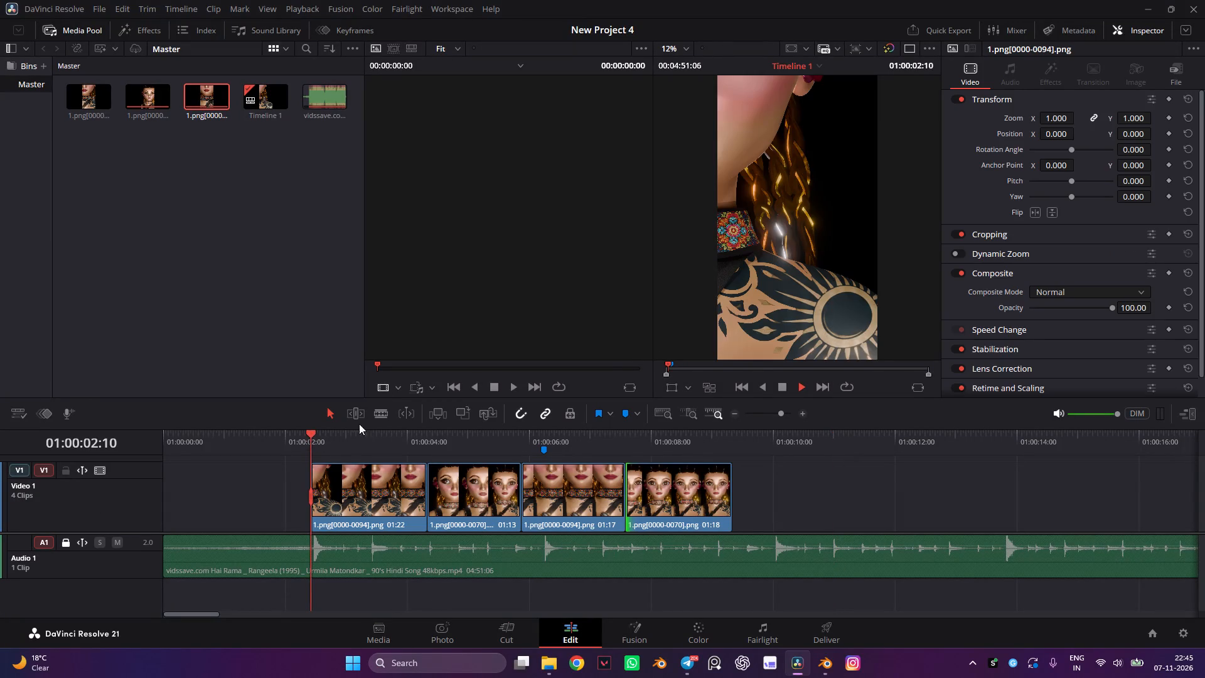
key(space)
key(space)
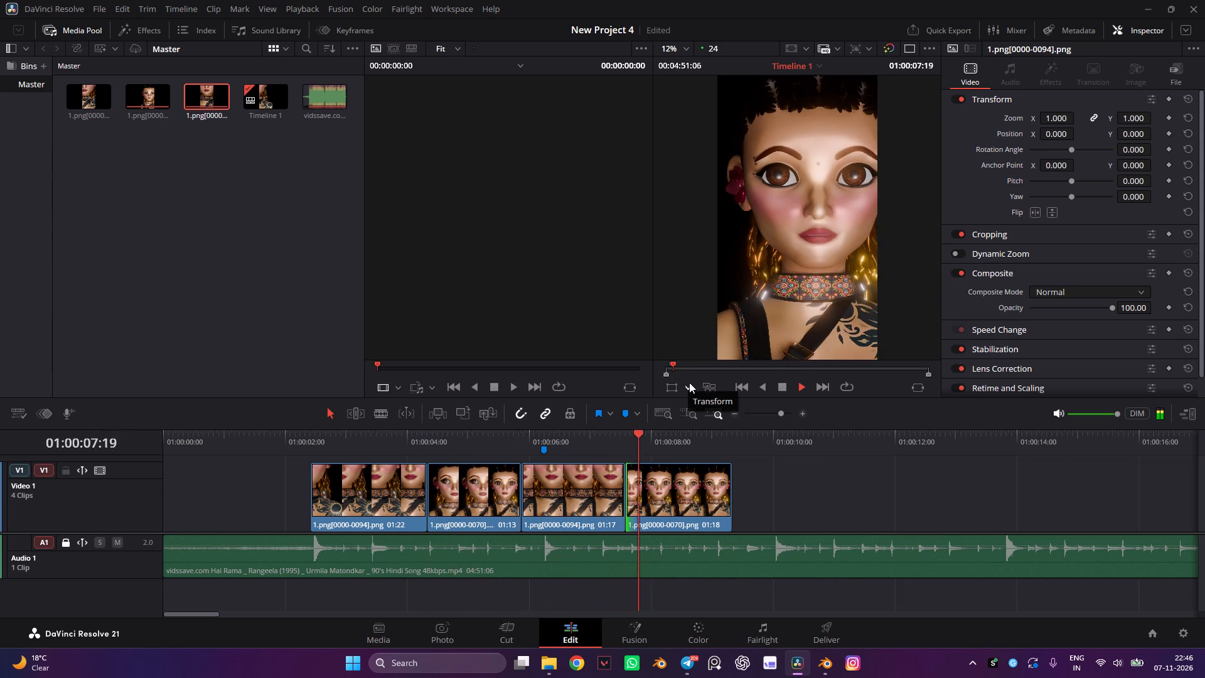
key(space)
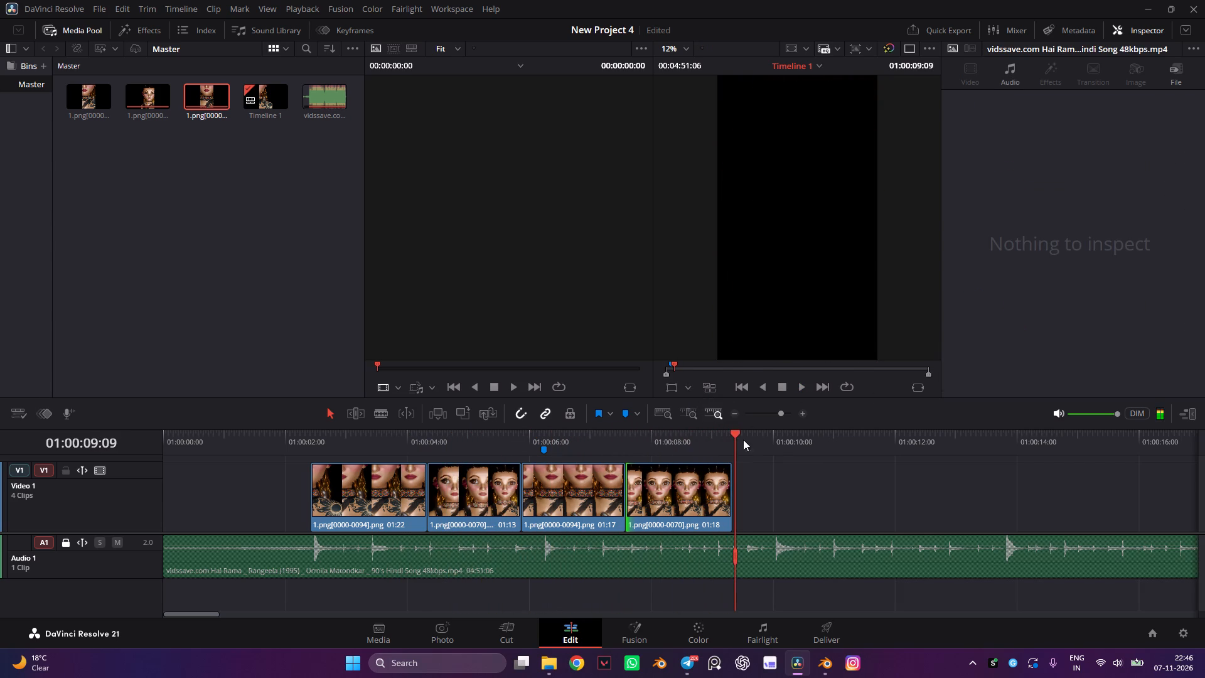
drag(708, 431, 645, 434)
key(space)
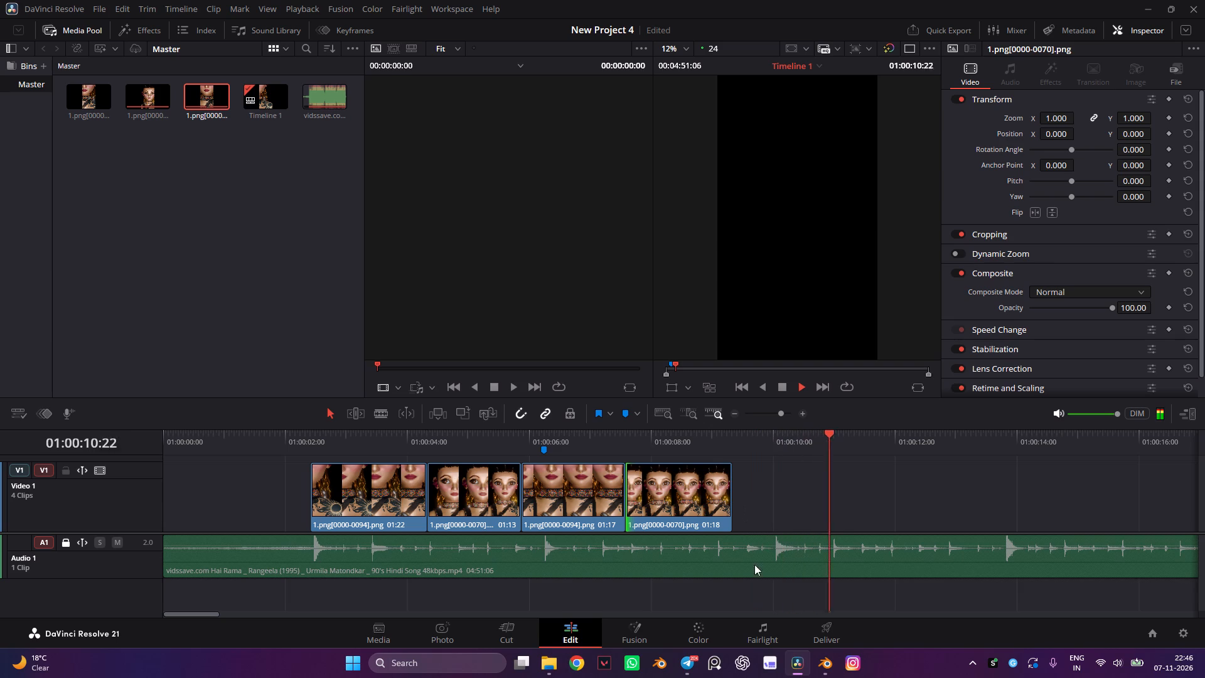
key(space)
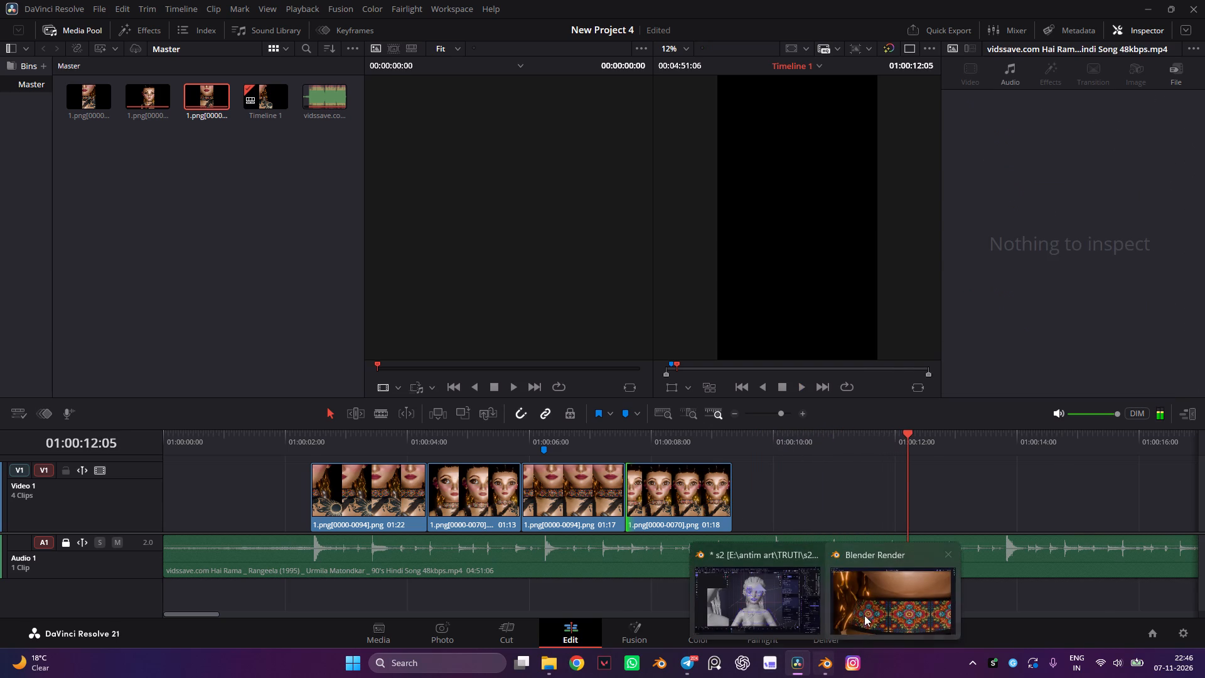
Switch to Blender's render window and examine the rendered frame 95 at a smaller zoom.
click(869, 610)
scroll(479, 380, down, 3)
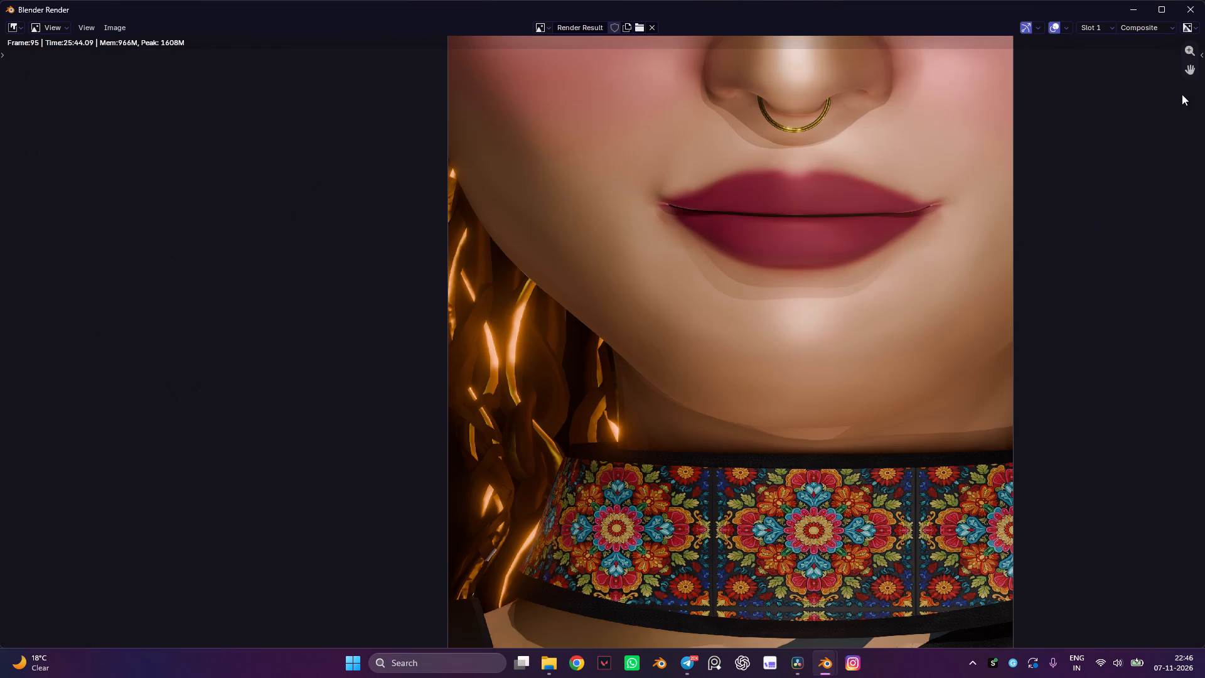
scroll(648, 500, down, 3)
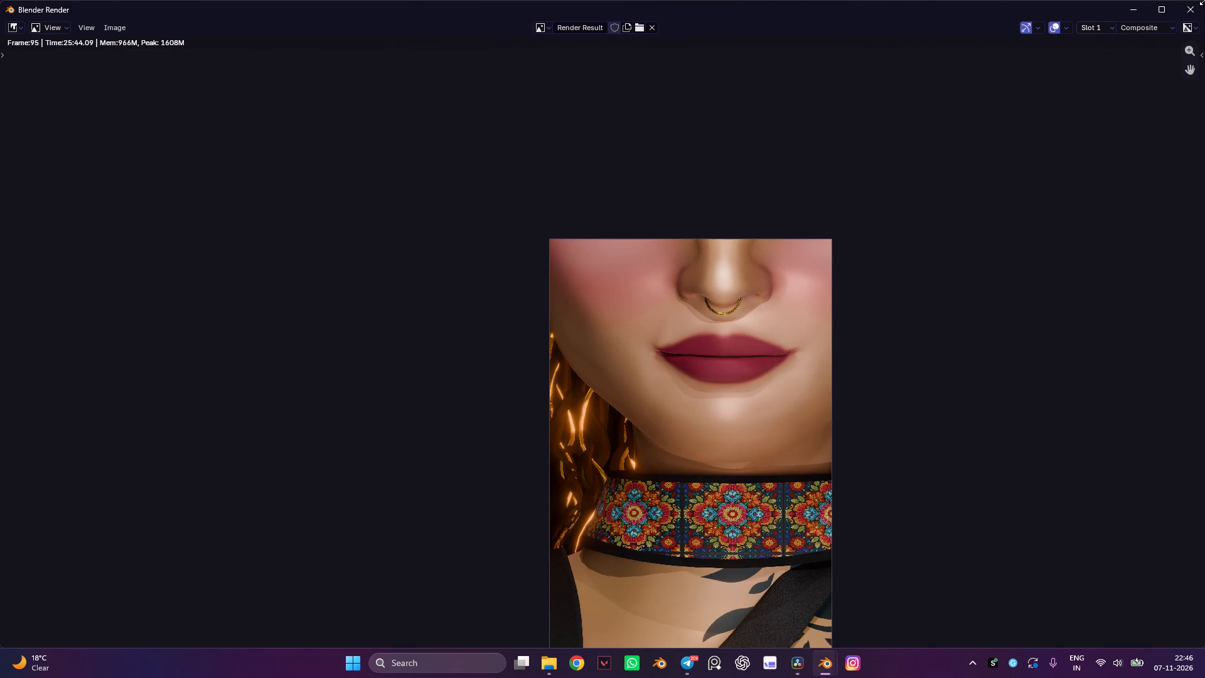